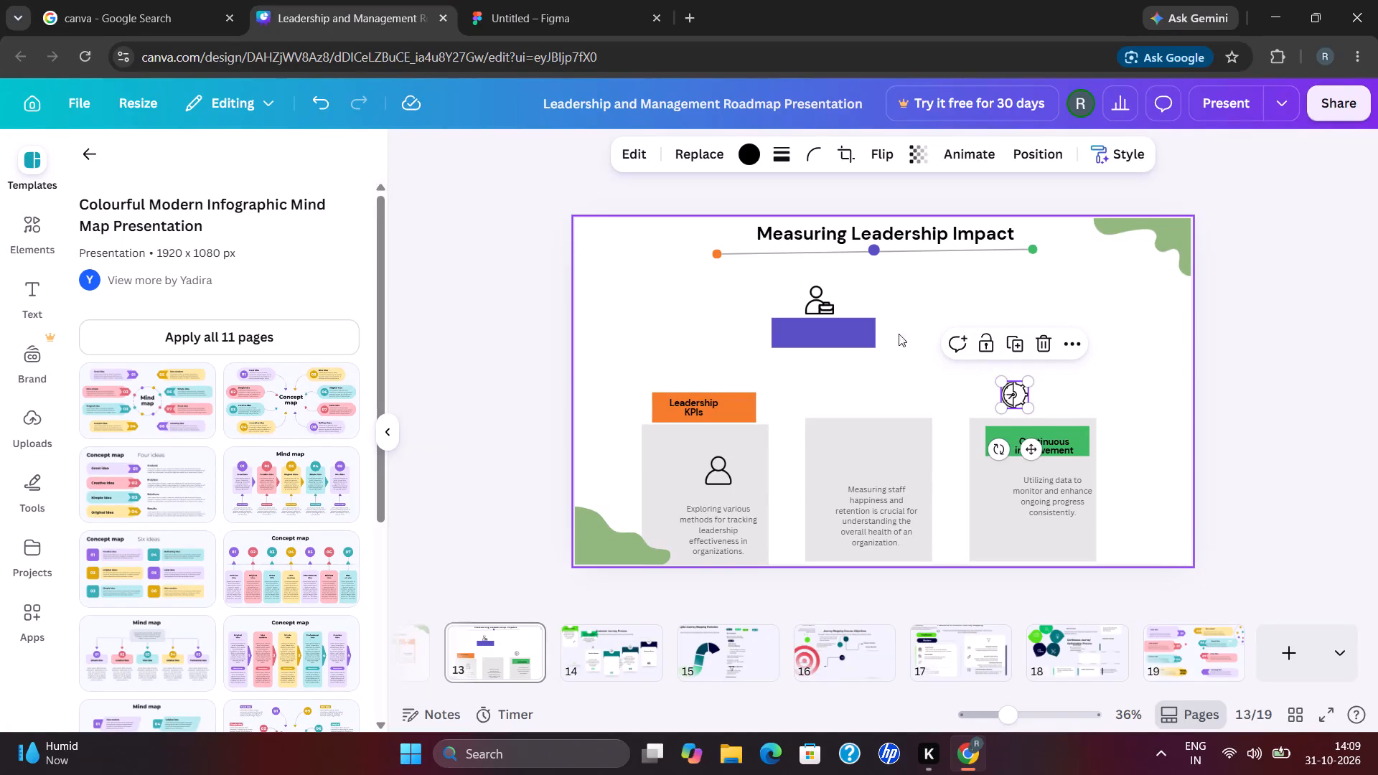
On slide 13, move the purple "Employee satisfaction" label atop the middle grey column and the person-with-briefcase icon inside that column.
left_click_drag(840, 332, 892, 390)
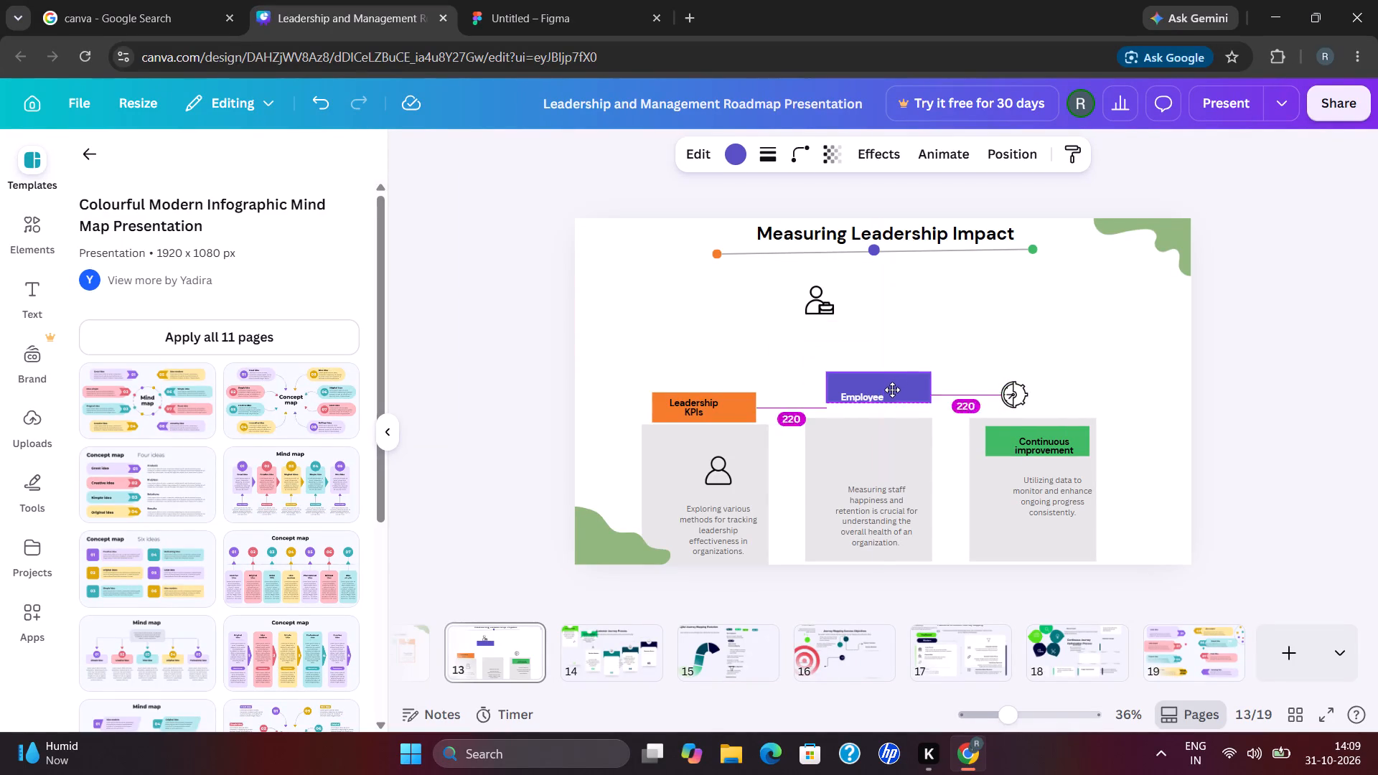
left_click_drag(892, 390, 886, 399)
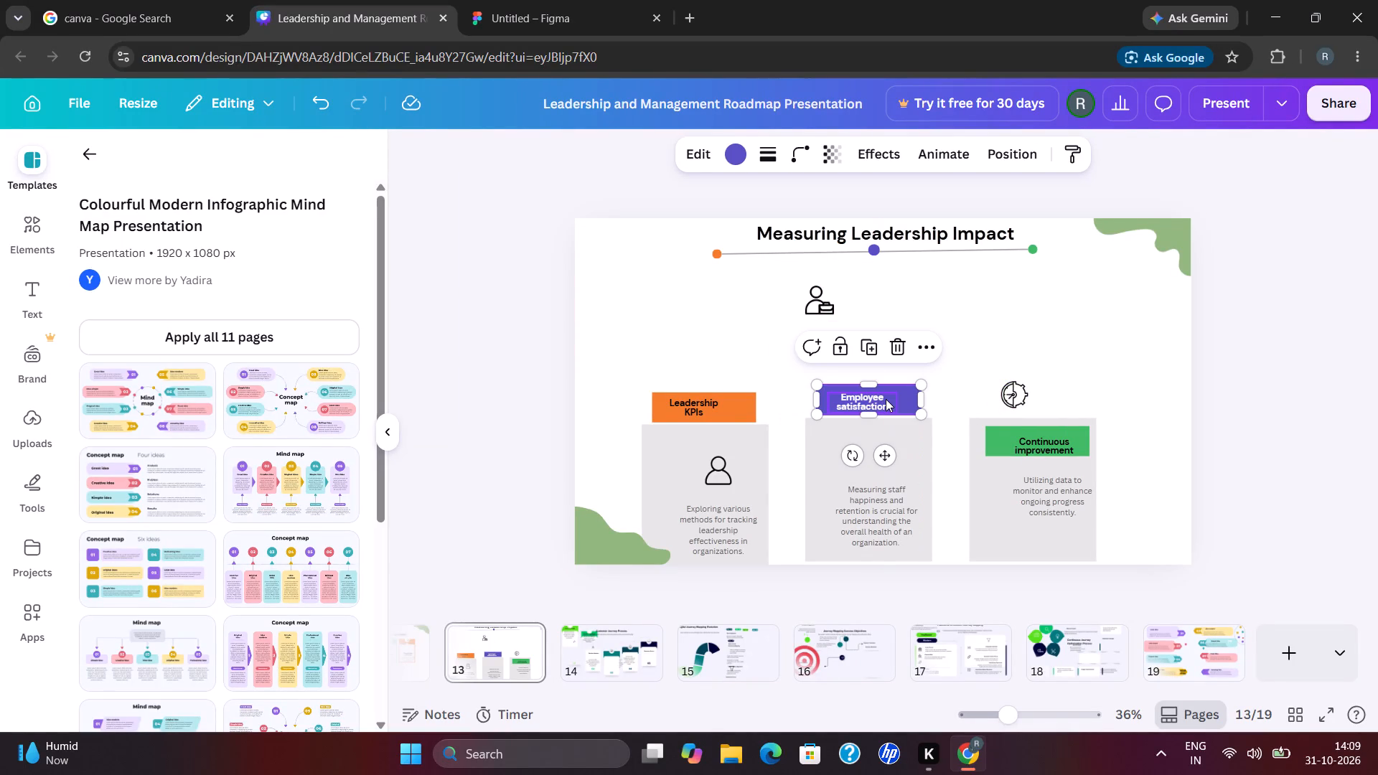
left_click_drag(813, 294, 813, 295)
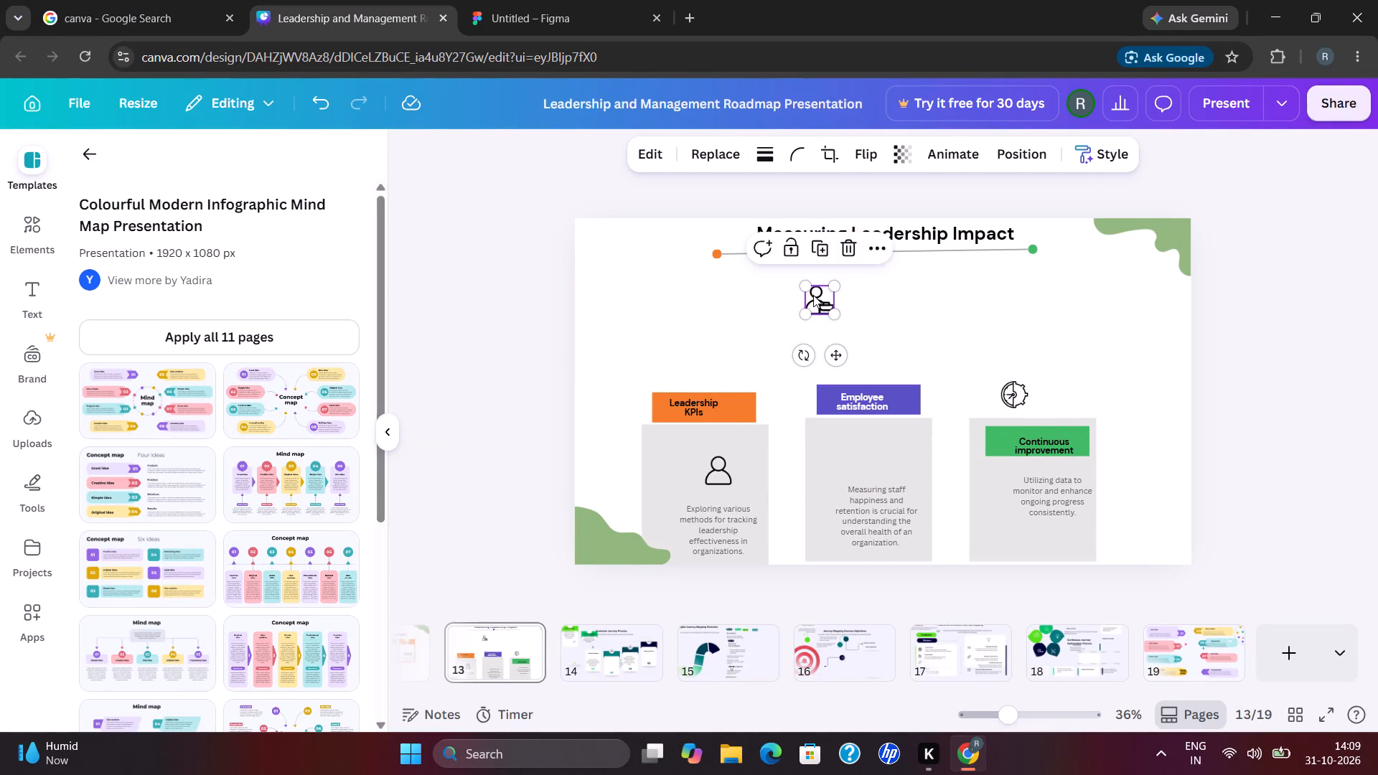
left_click_drag(813, 295, 858, 441)
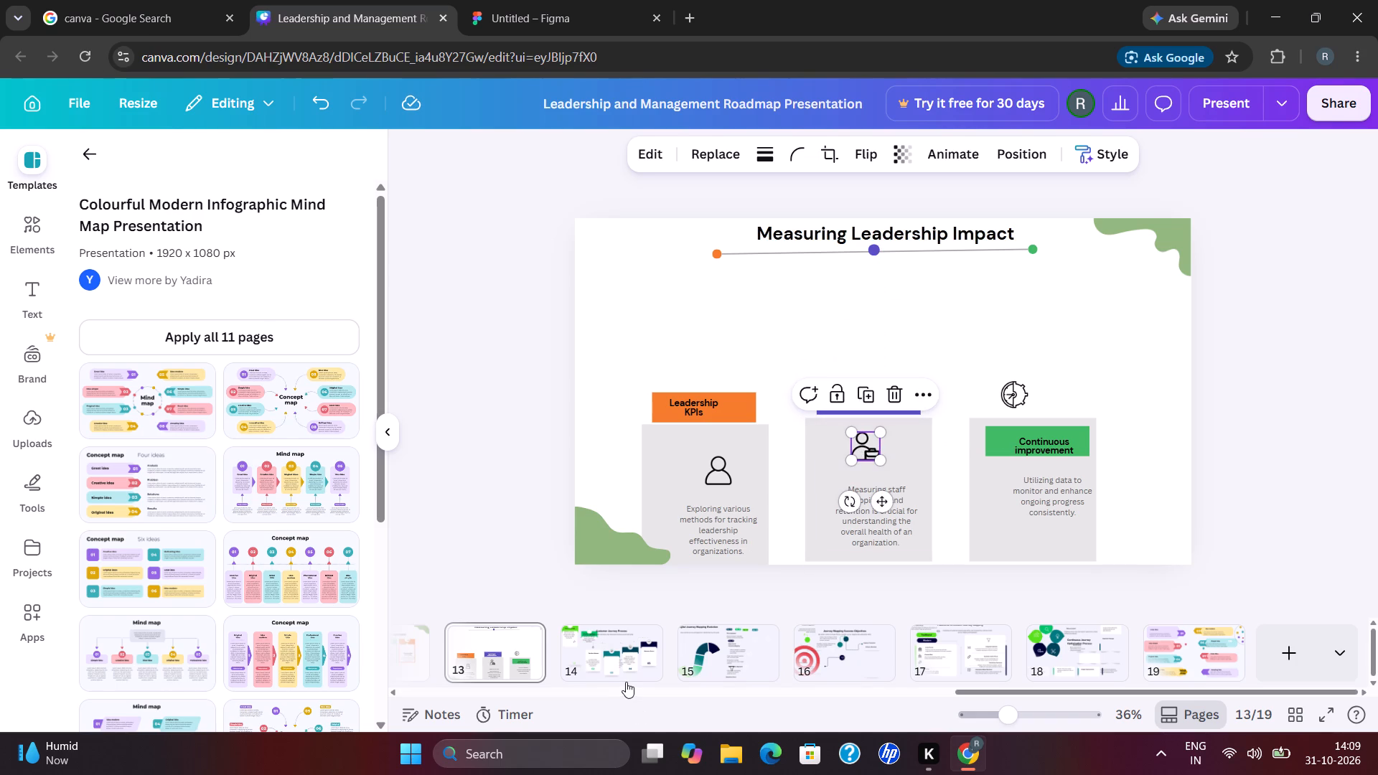
On slide 14, move the "Customer Journey Process" title up to the slide's top edge.
left_click(626, 682)
left_click(617, 672)
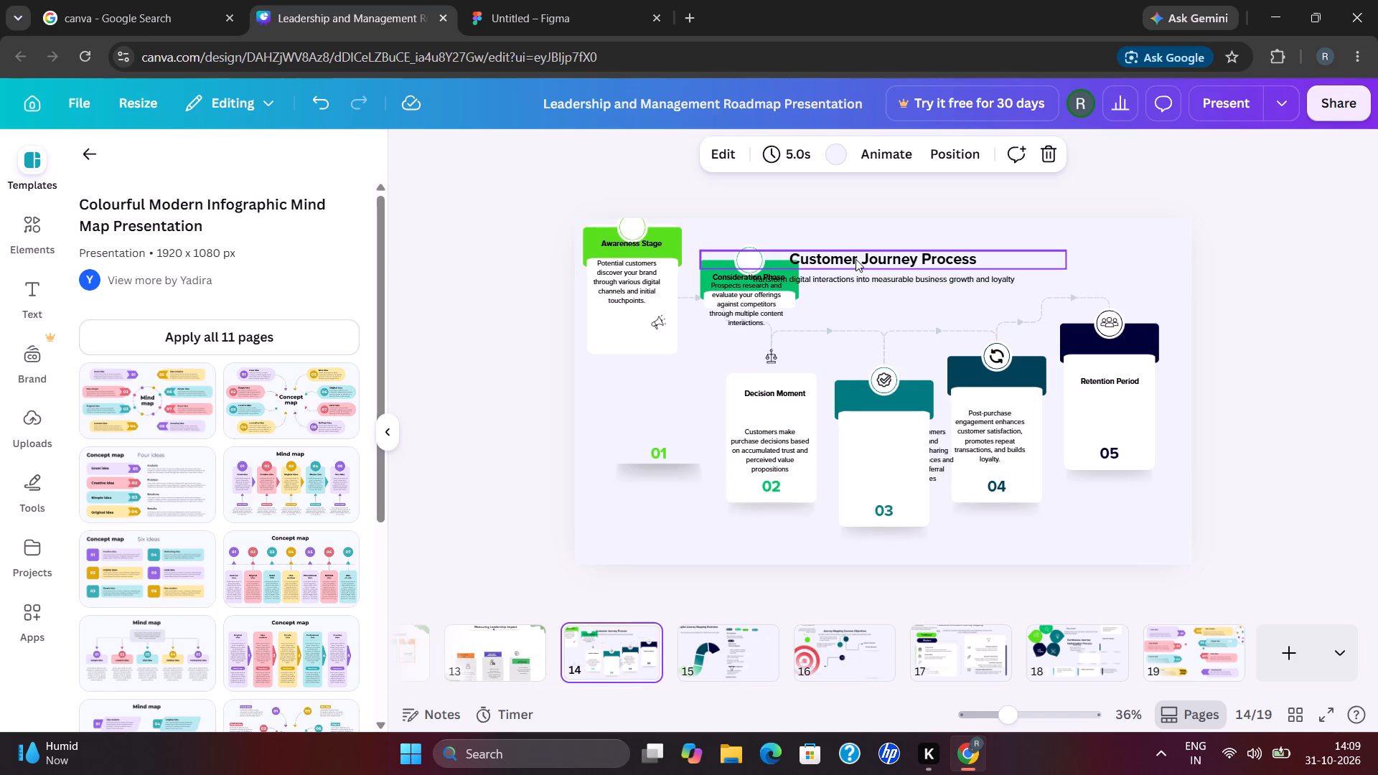
left_click_drag(866, 269, 873, 235)
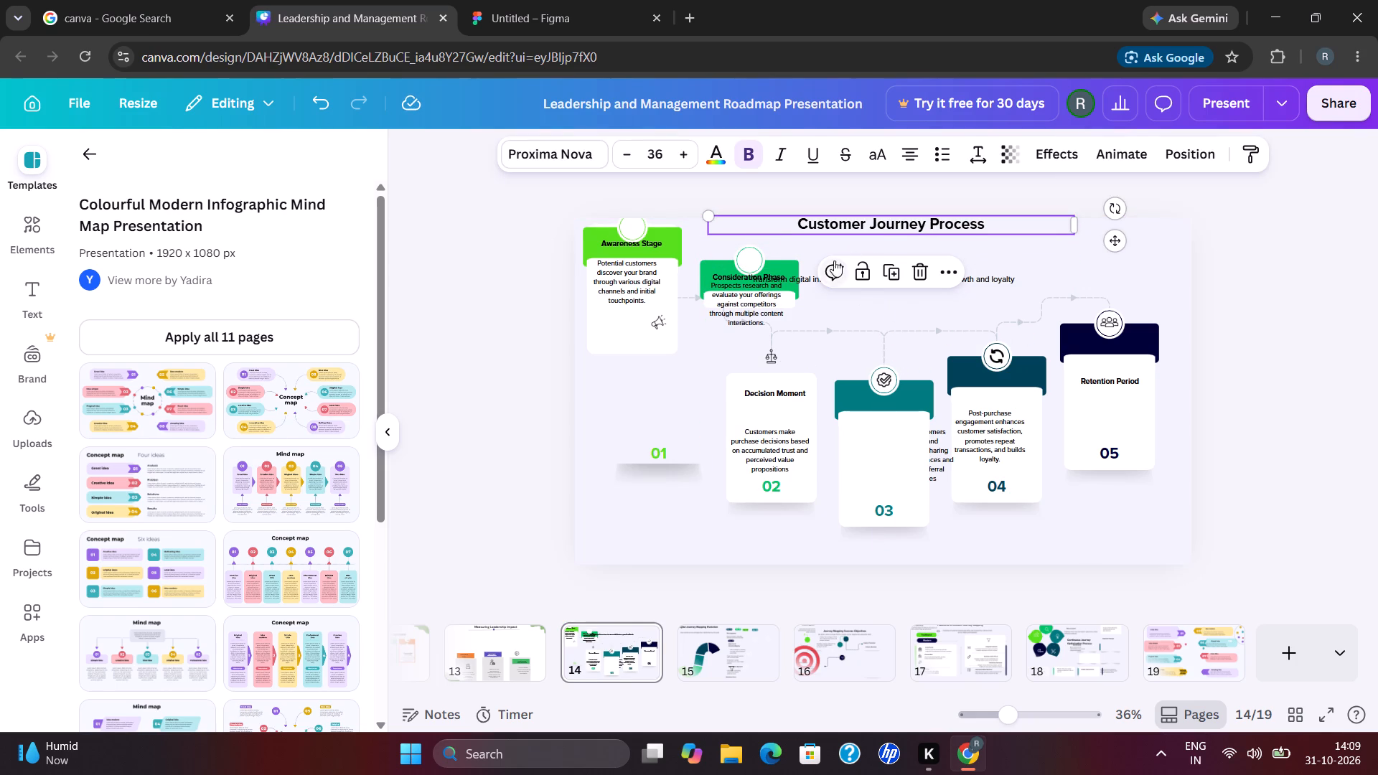
Lower the Awareness Stage card's description, white box, green header and heading so they line up, moving the megaphone icon outside the card.
left_click(649, 294)
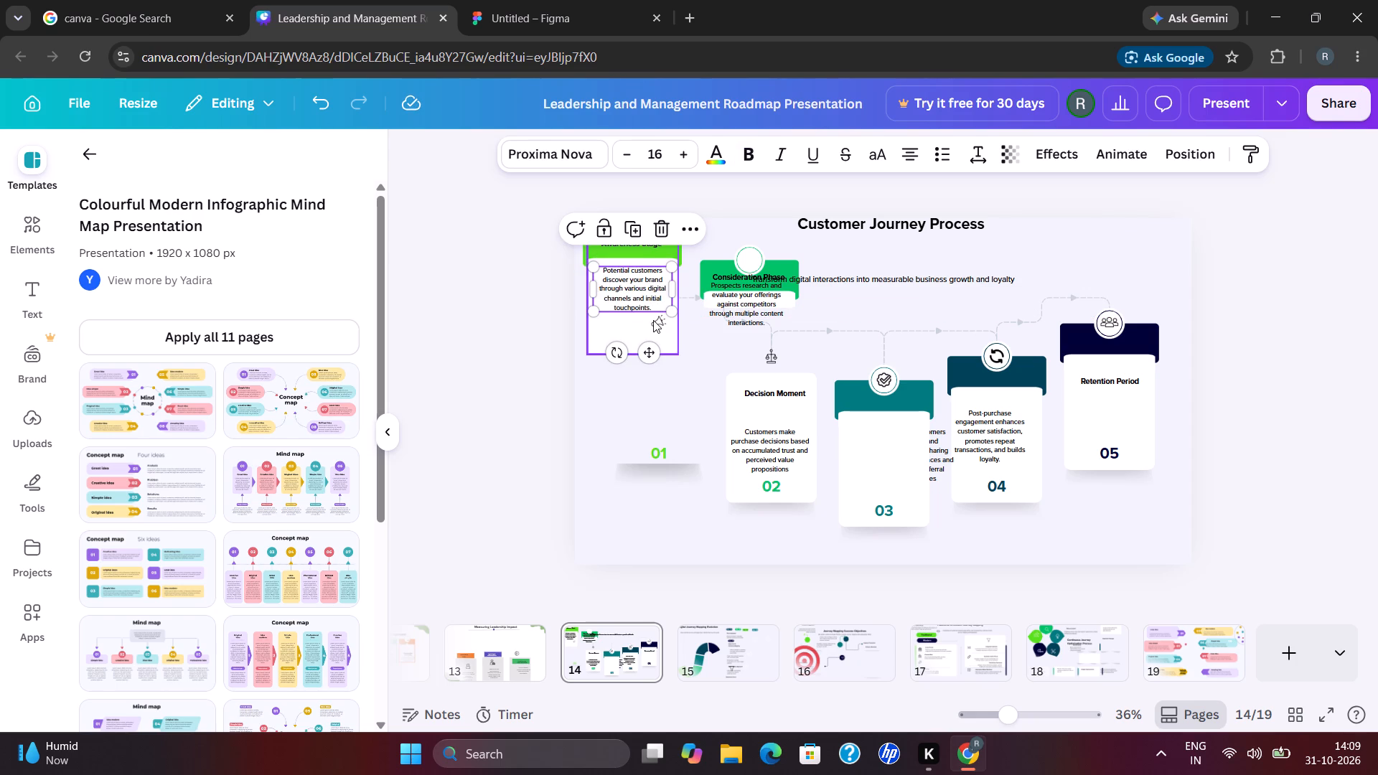
left_click_drag(653, 320, 698, 374)
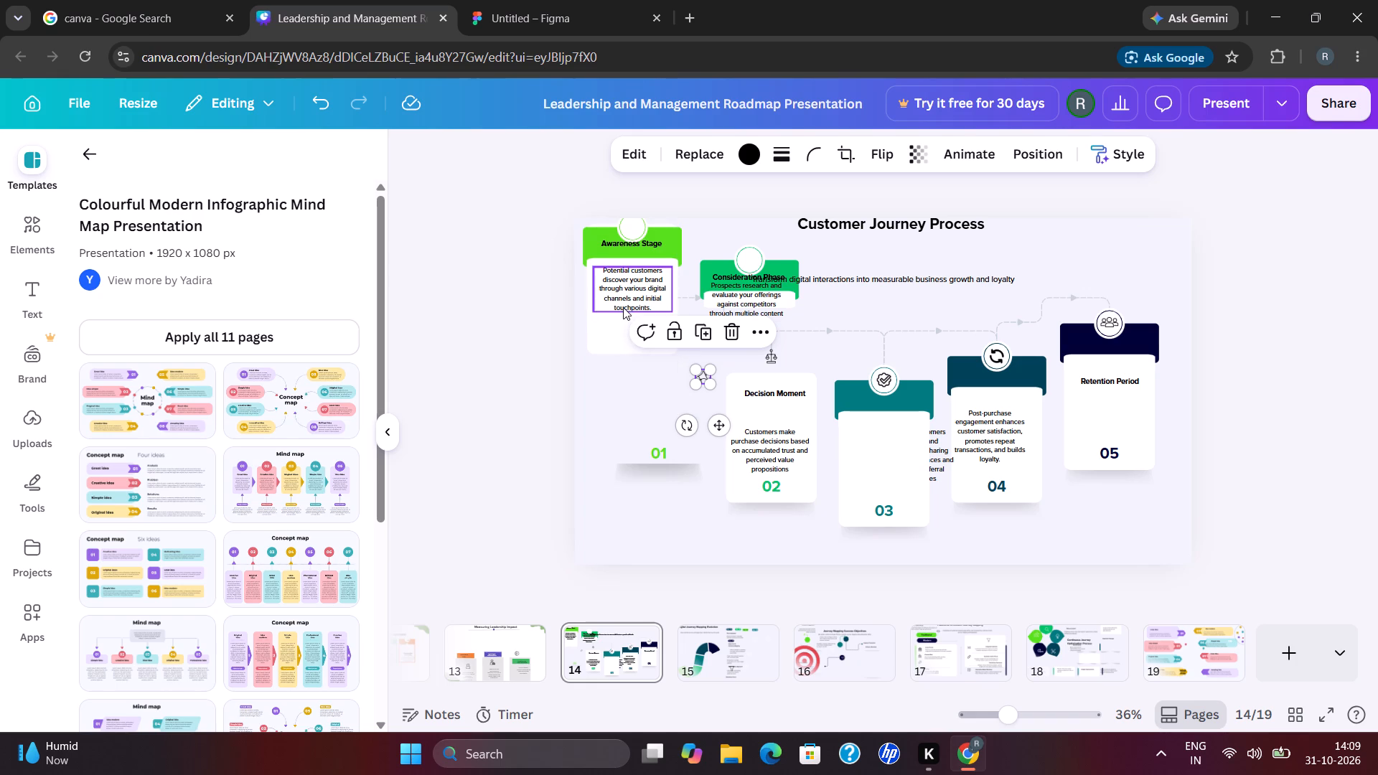
left_click_drag(620, 304, 619, 335)
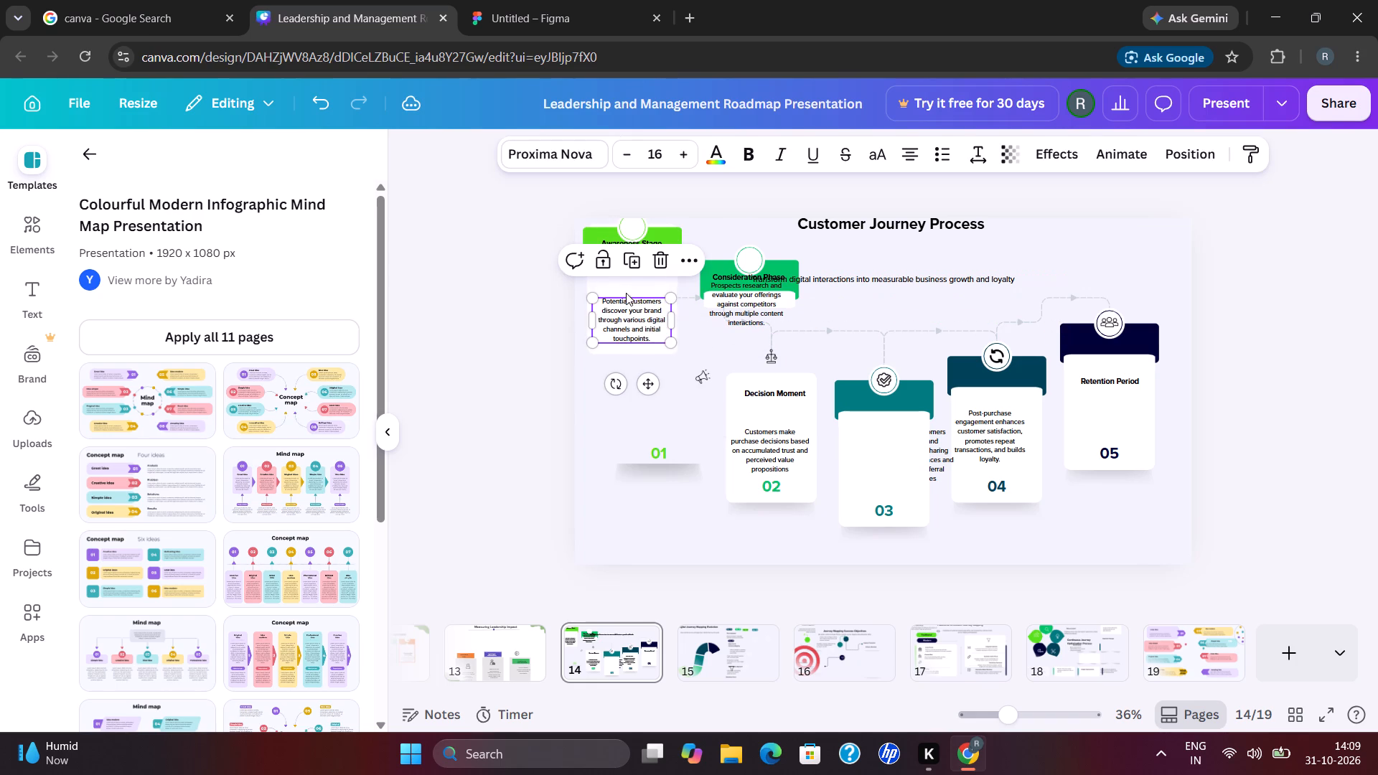
left_click_drag(627, 284, 626, 349)
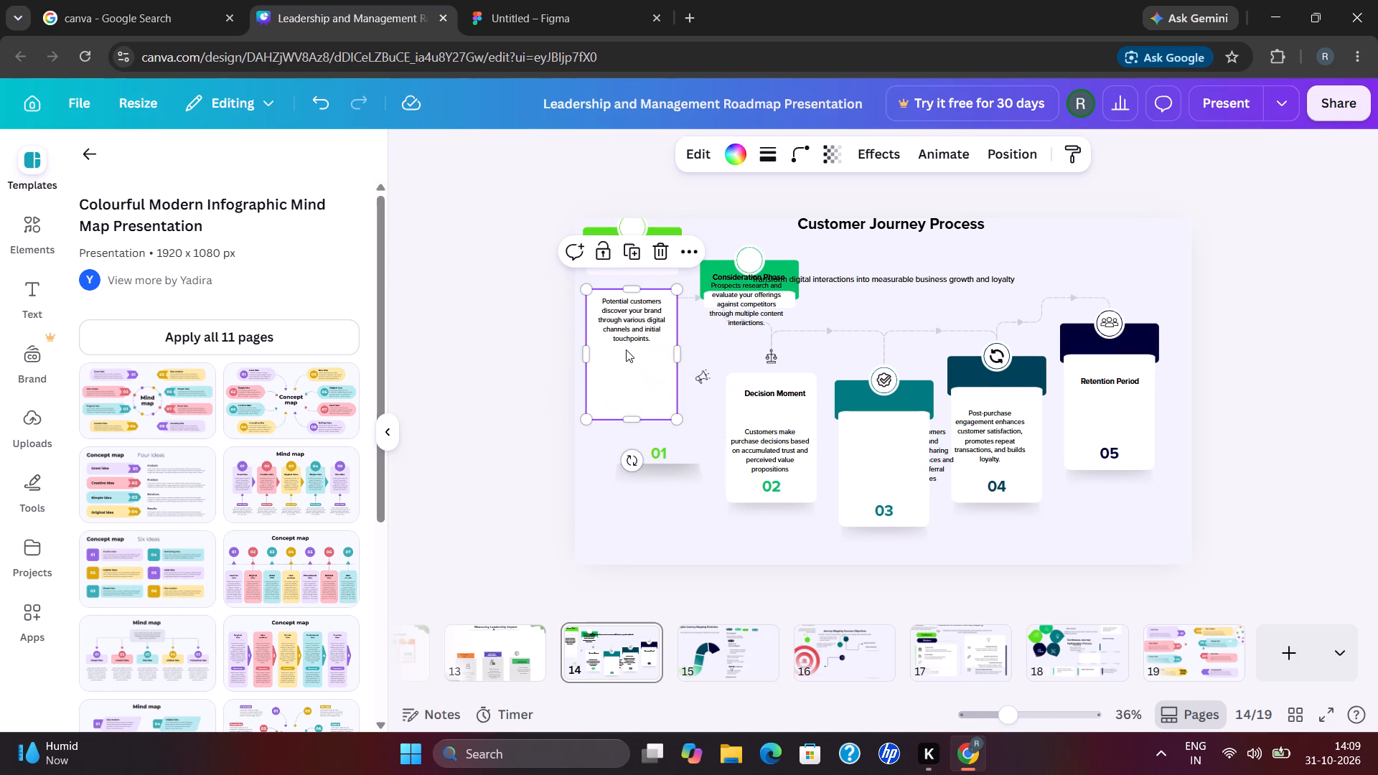
left_click_drag(662, 233, 662, 234)
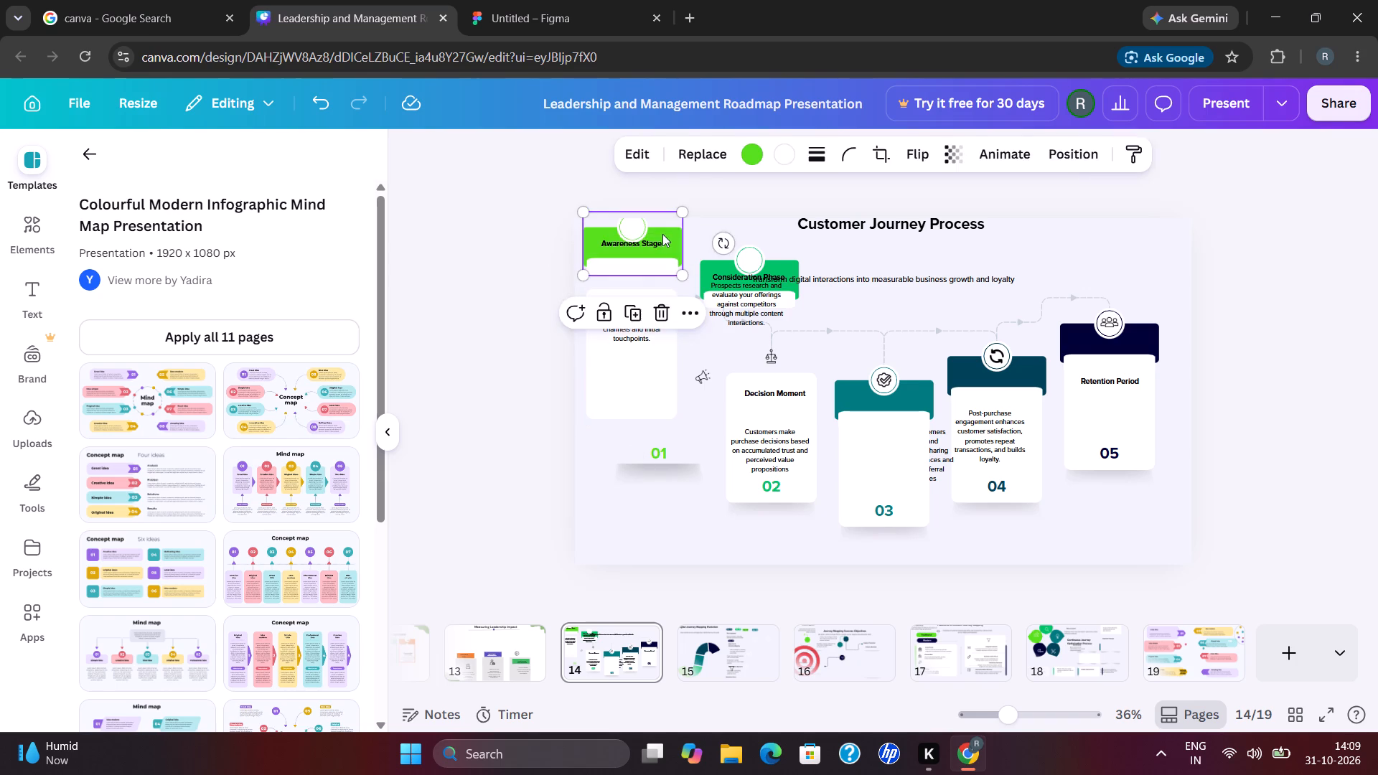
left_click_drag(662, 234, 655, 266)
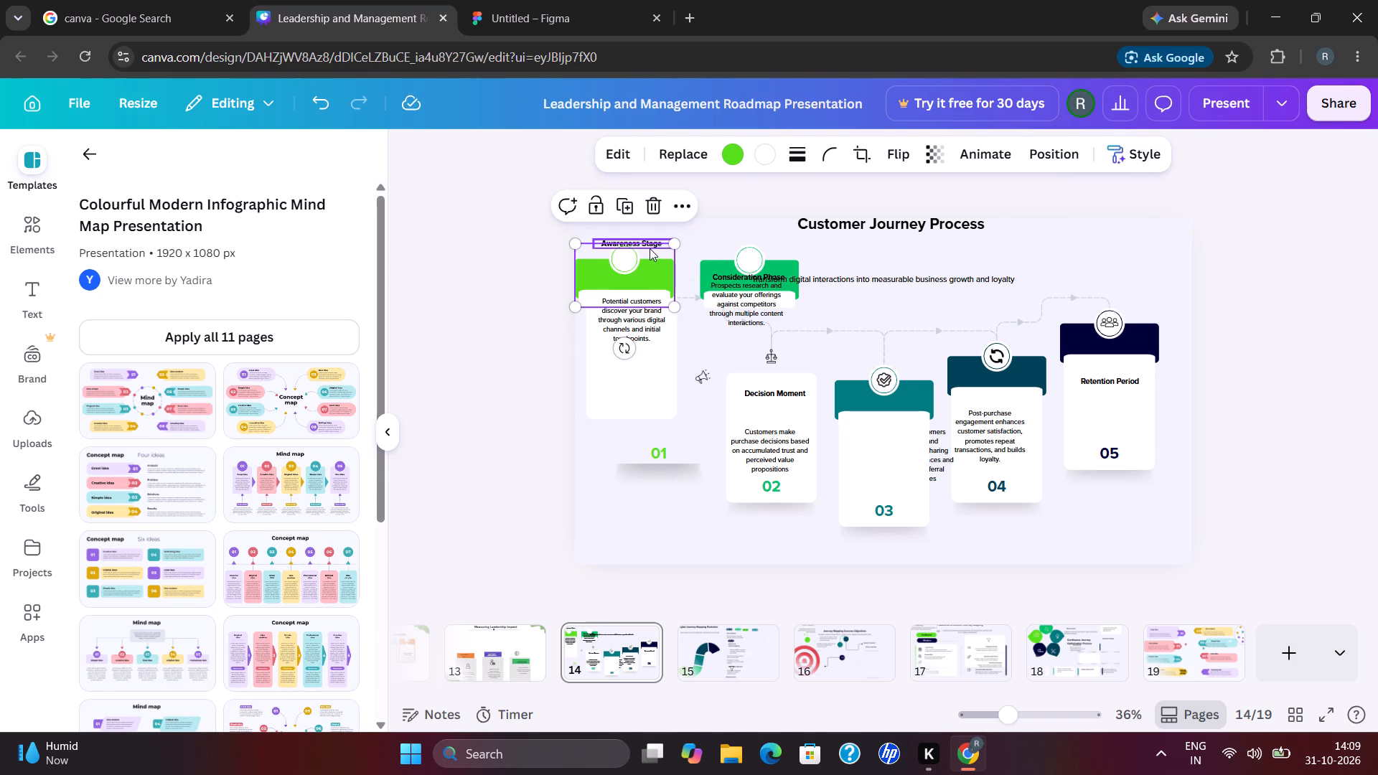
left_click_drag(650, 248, 659, 242)
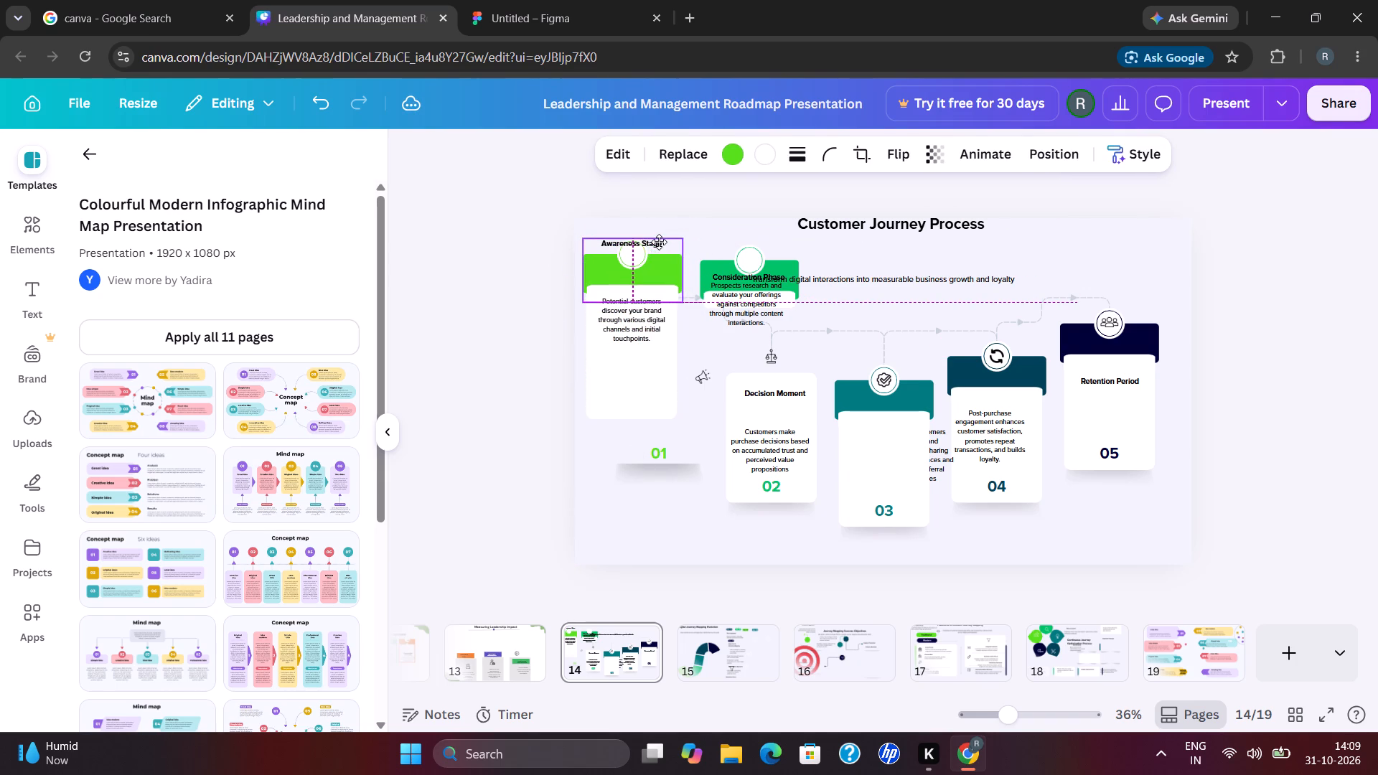
left_click_drag(659, 242, 657, 242)
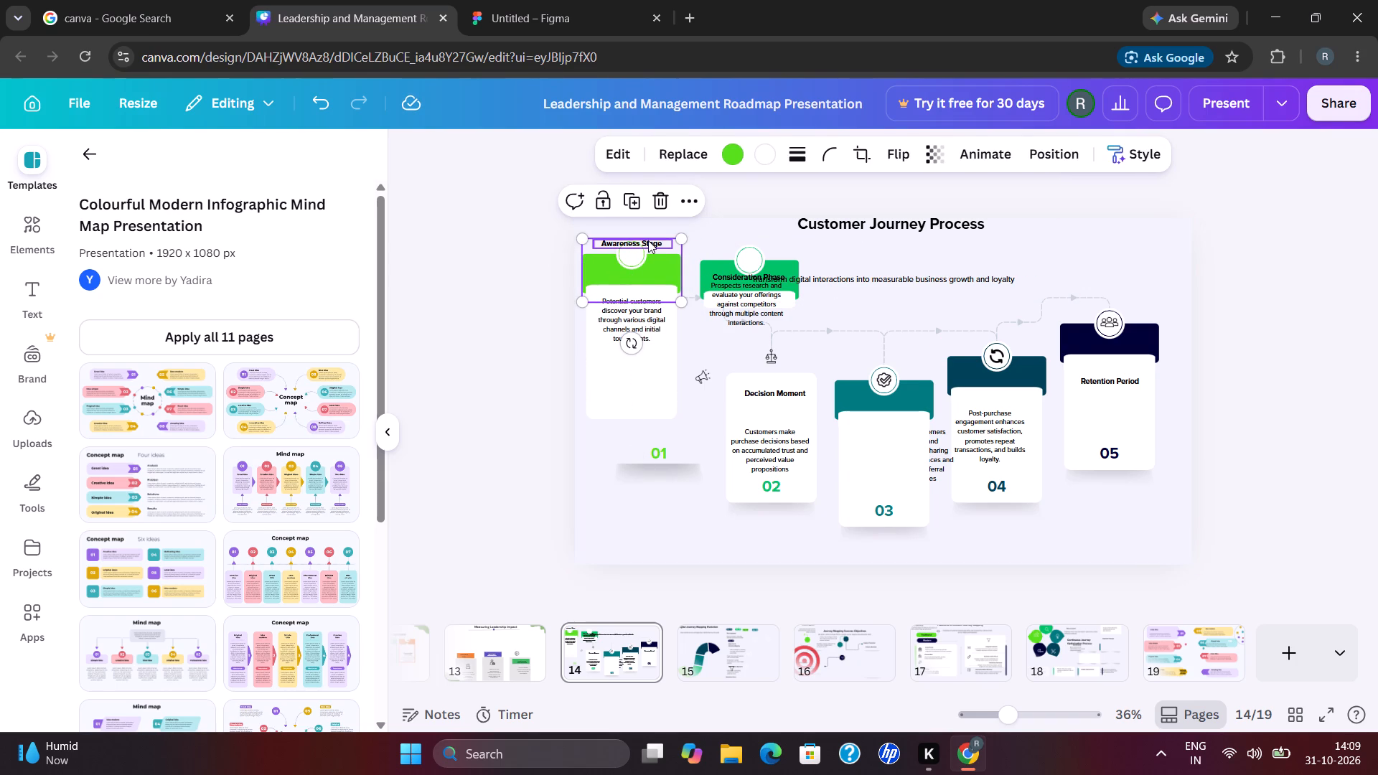
left_click_drag(648, 240, 646, 273)
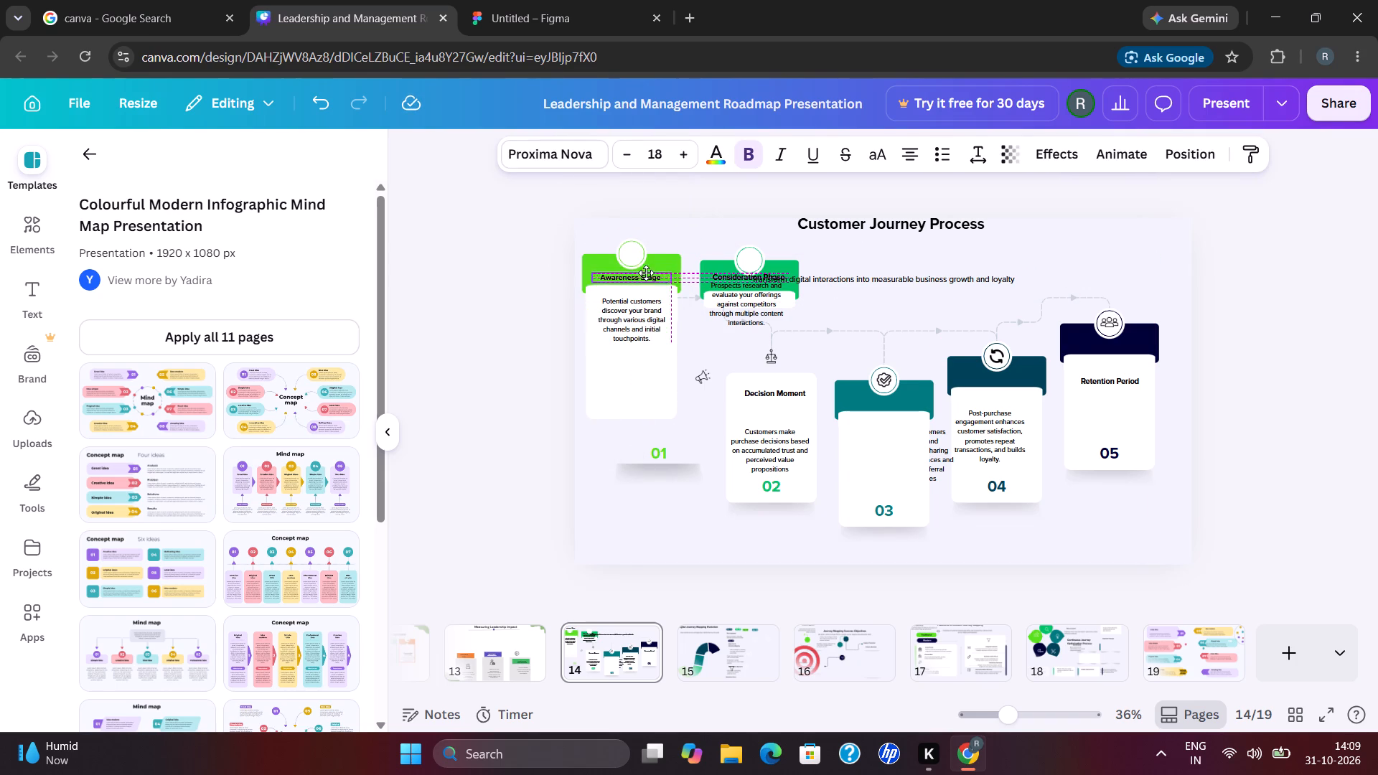
left_click_drag(646, 273, 647, 272)
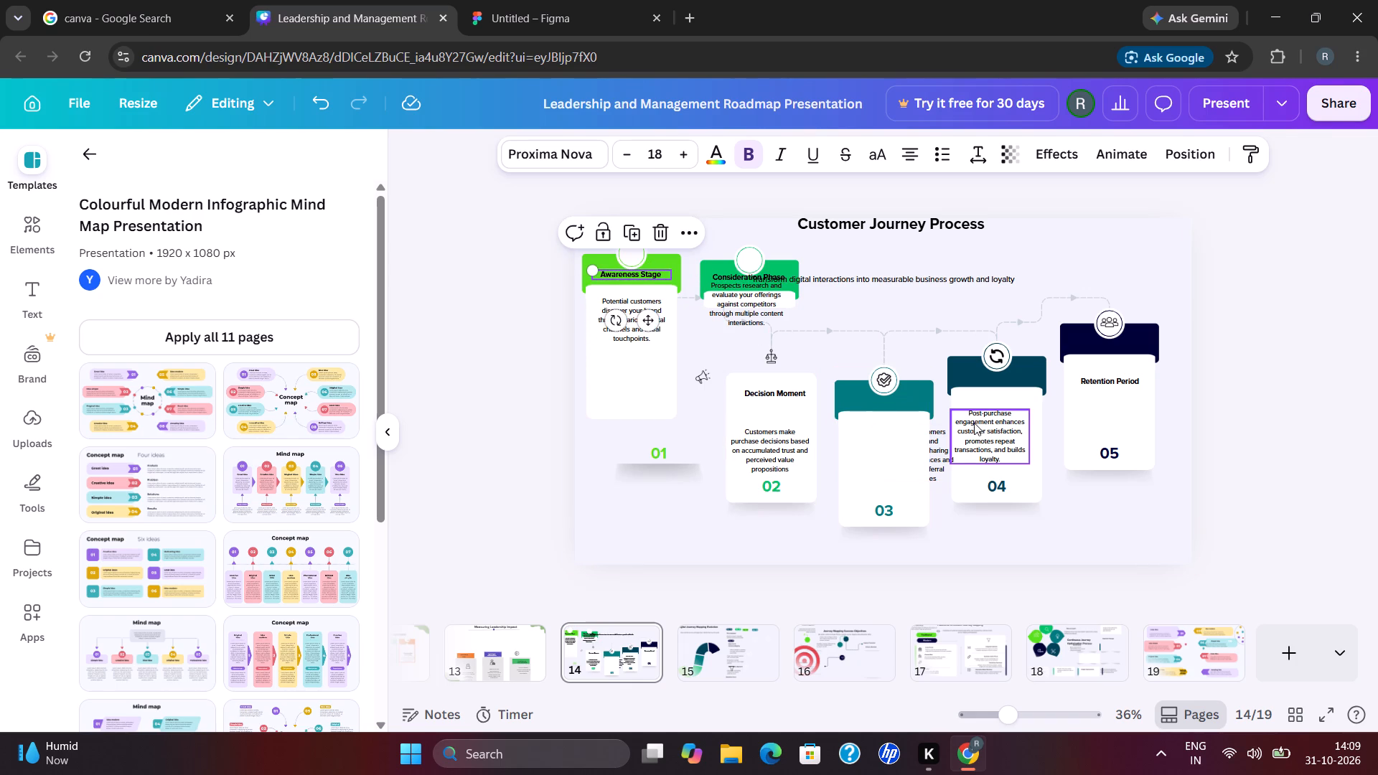
Move the "Customers make purchase decisions" text onto card 03 and the "Satisfied customers become brand ambassadors" text onto card 02.
left_click_drag(950, 436, 911, 388)
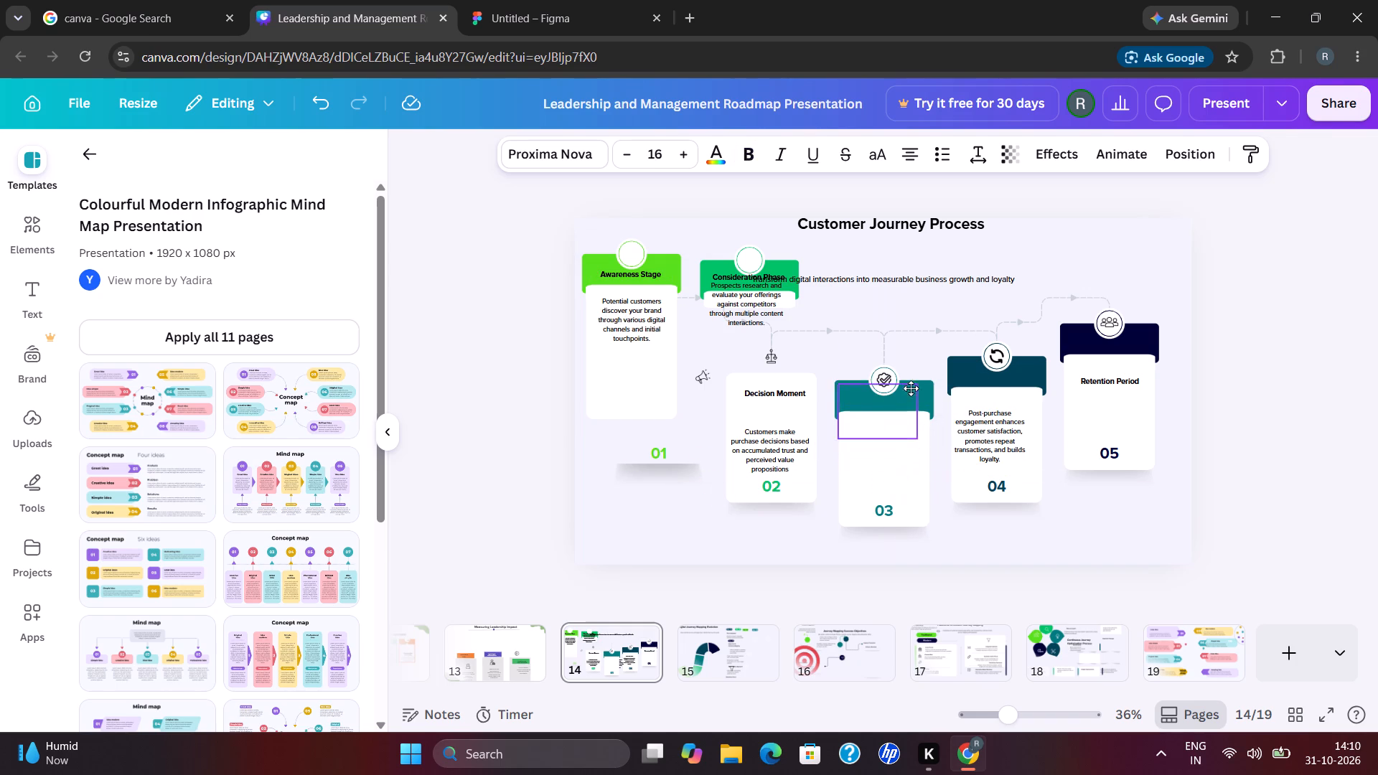
left_click_drag(911, 388, 823, 386)
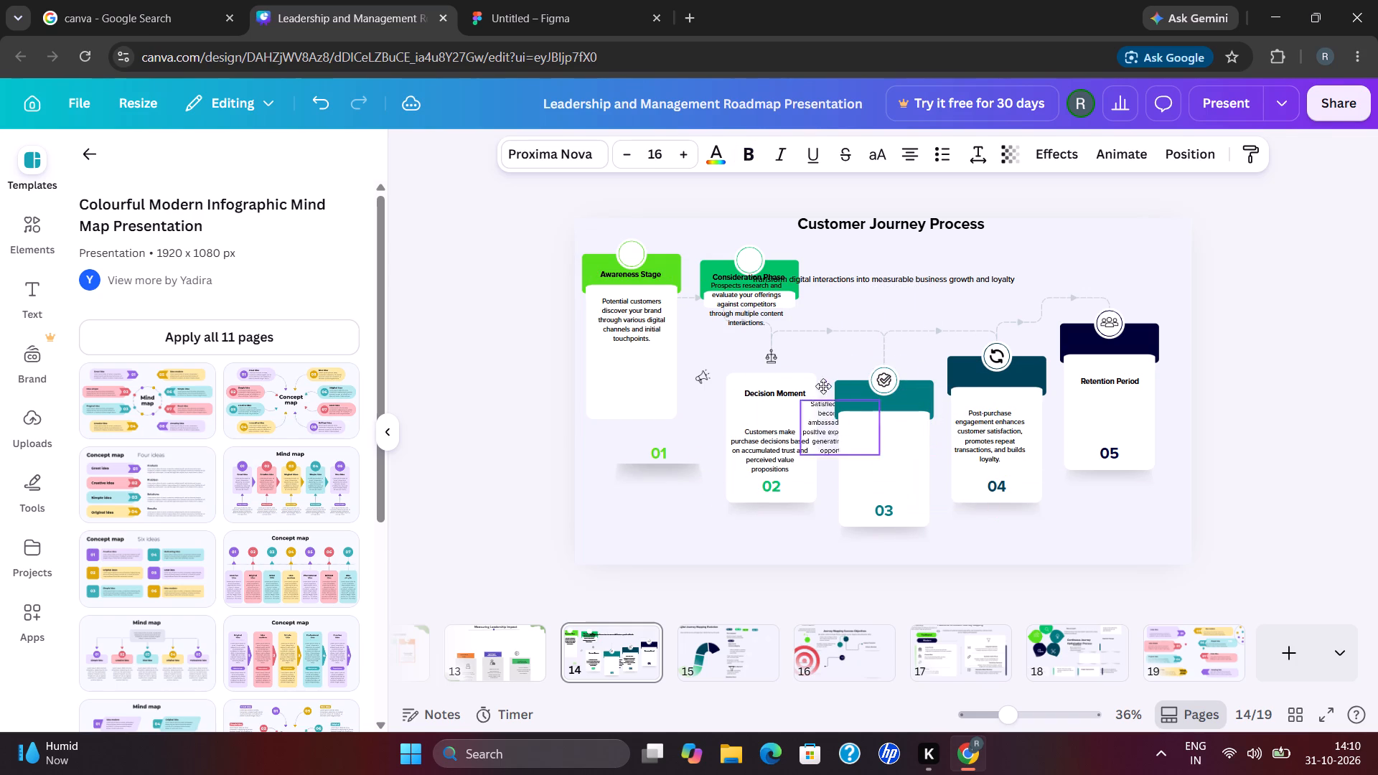
left_click_drag(823, 386, 942, 210)
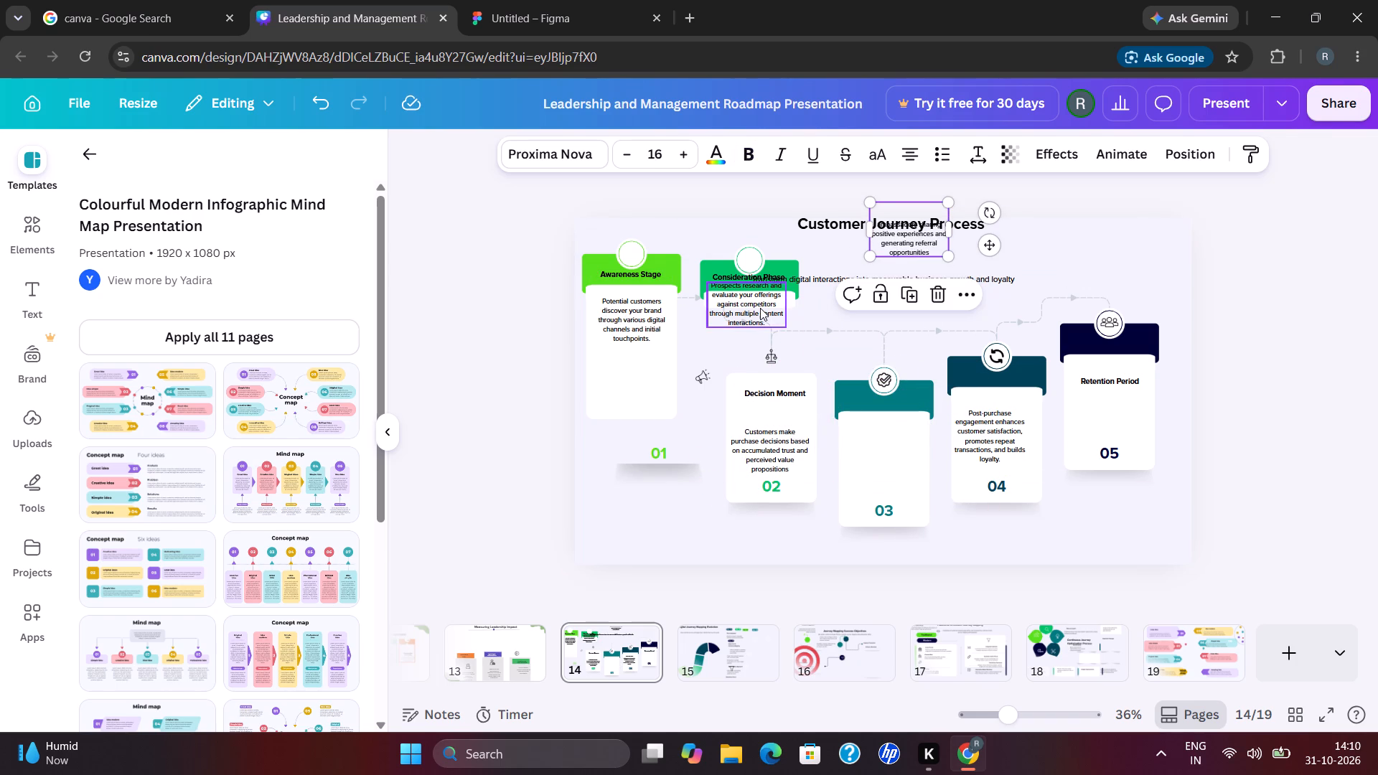
left_click_drag(760, 308, 753, 331)
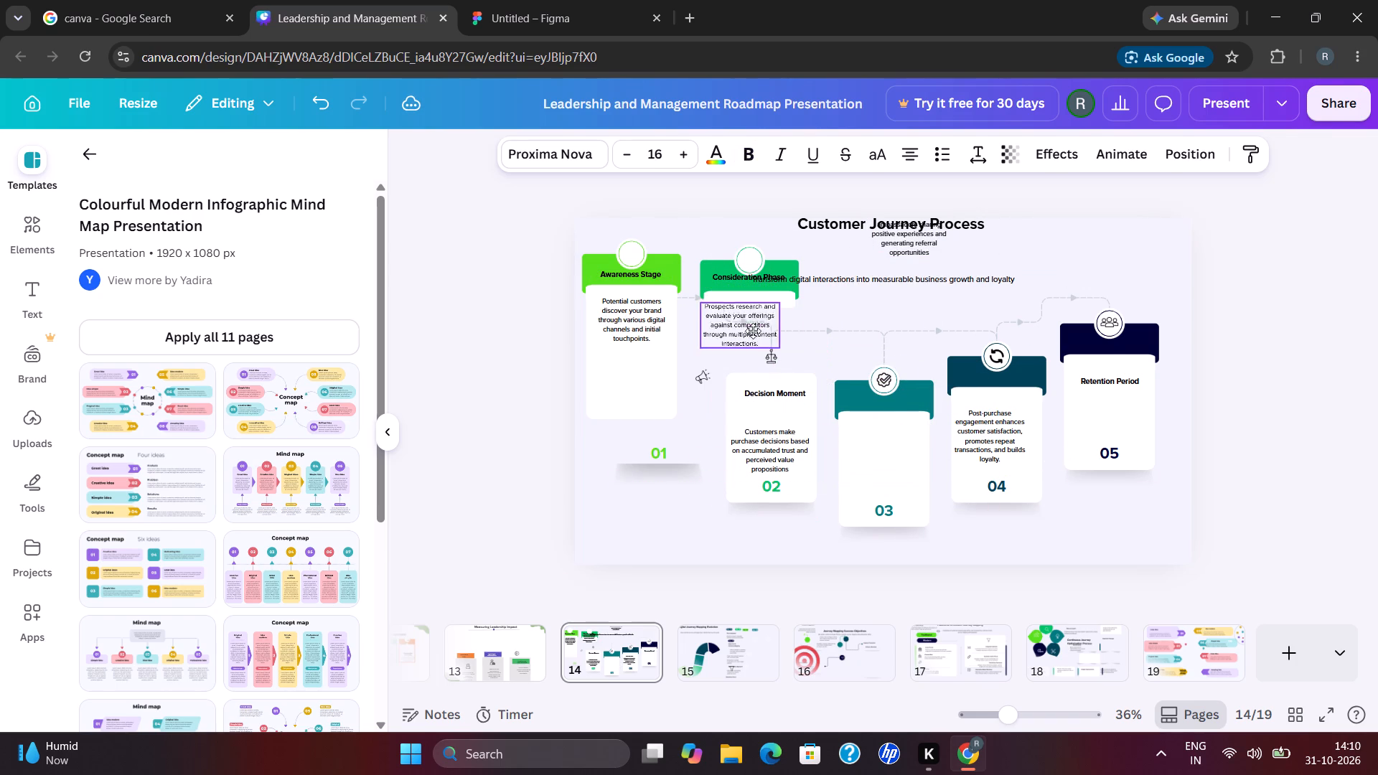
left_click_drag(753, 331, 754, 339)
left_click_drag(754, 339, 878, 454)
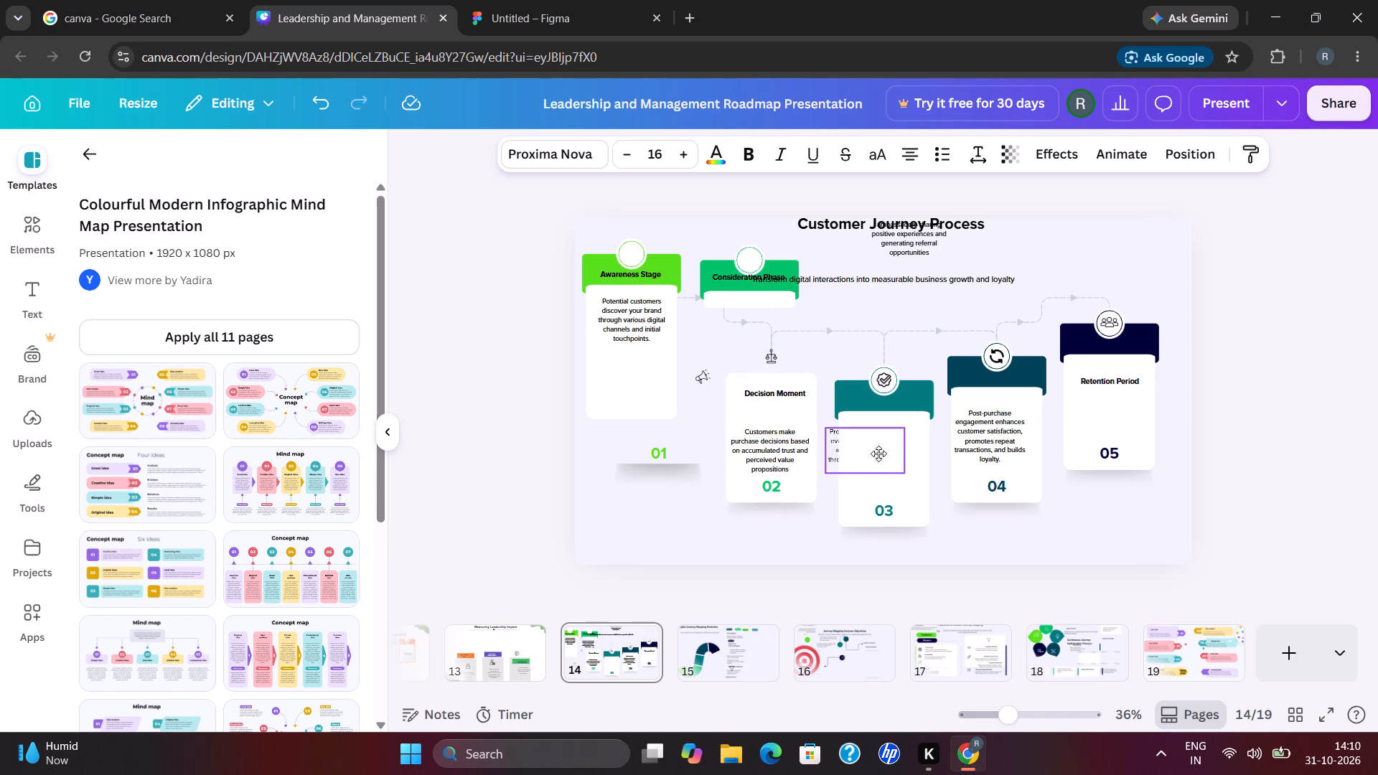
left_click_drag(878, 454, 763, 311)
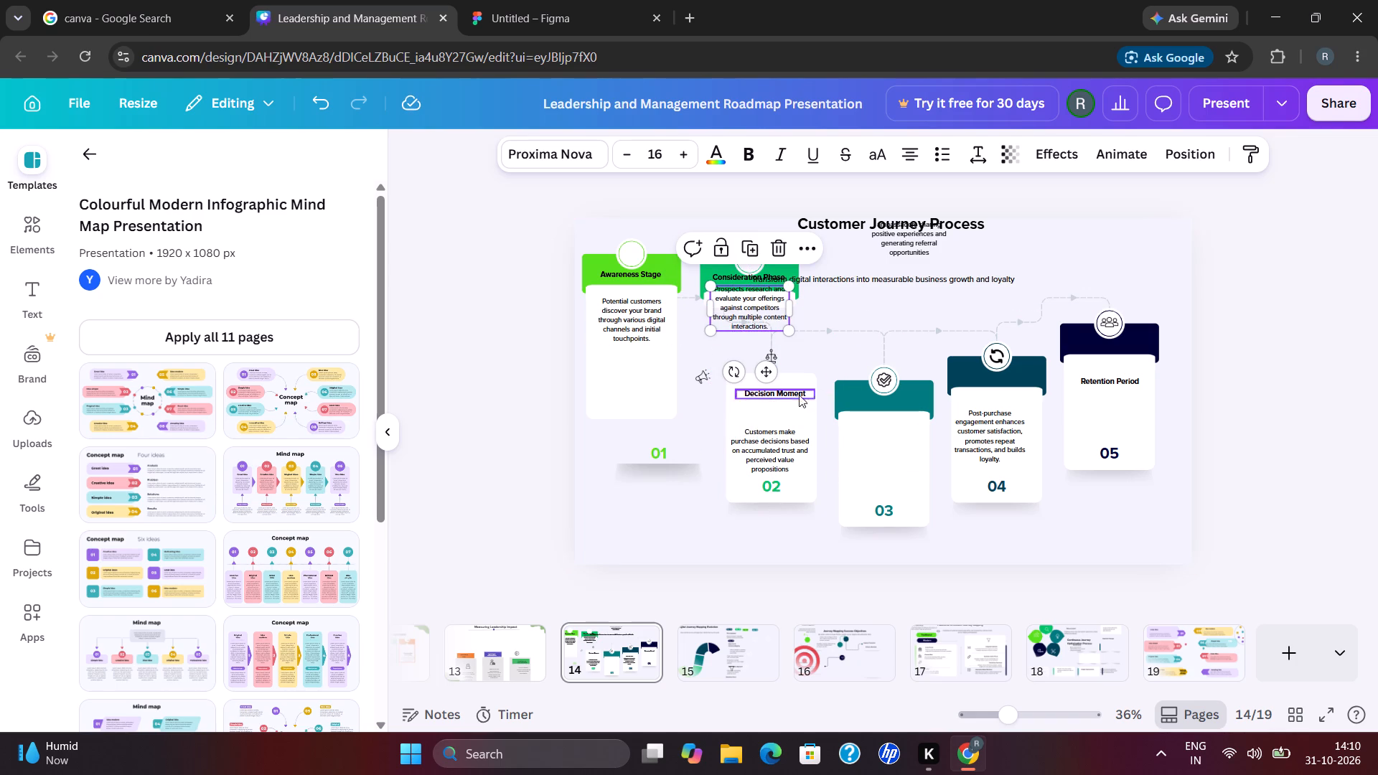
left_click_drag(784, 435, 901, 444)
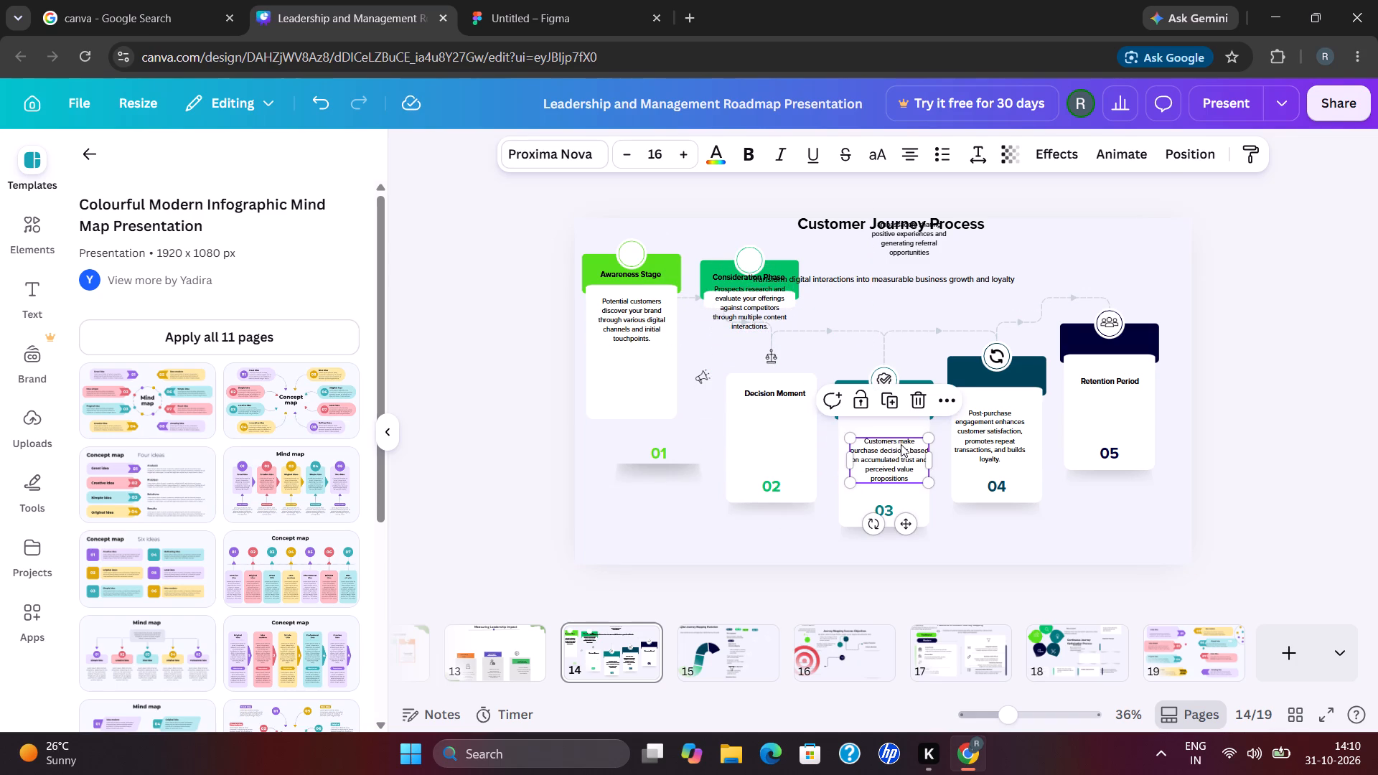
left_click_drag(920, 249, 770, 466)
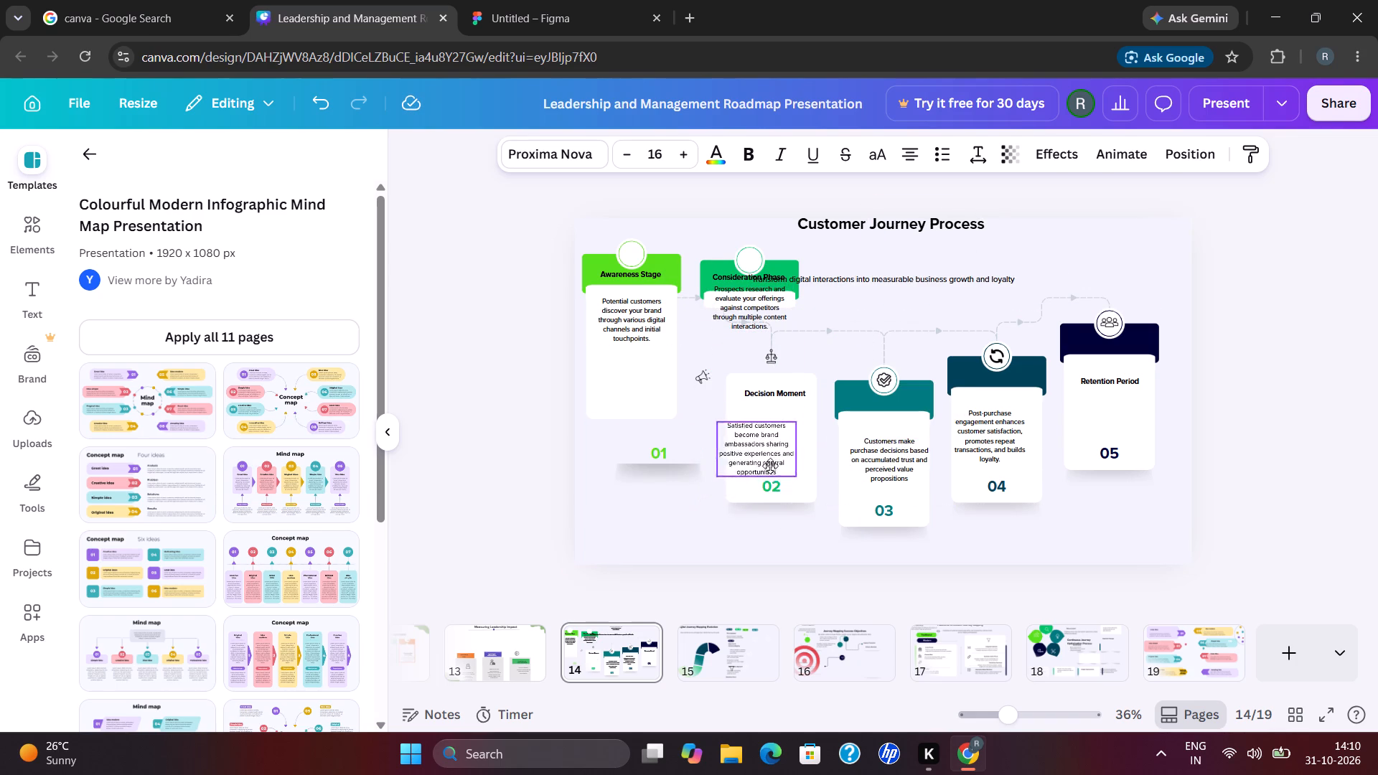
left_click_drag(770, 466, 779, 461)
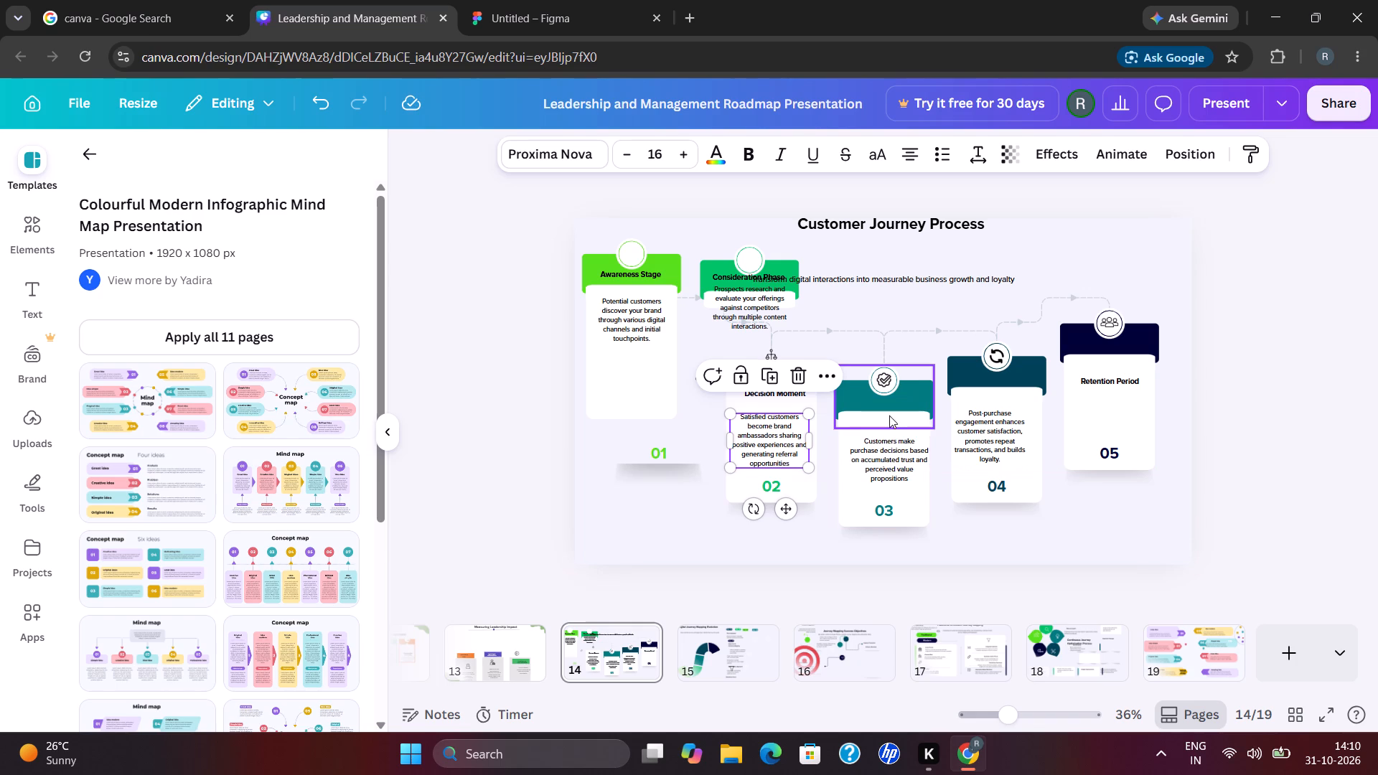
Raise card 03 by moving its teal header, white box, description text and number 03 upward together.
left_click_drag(888, 421, 889, 324)
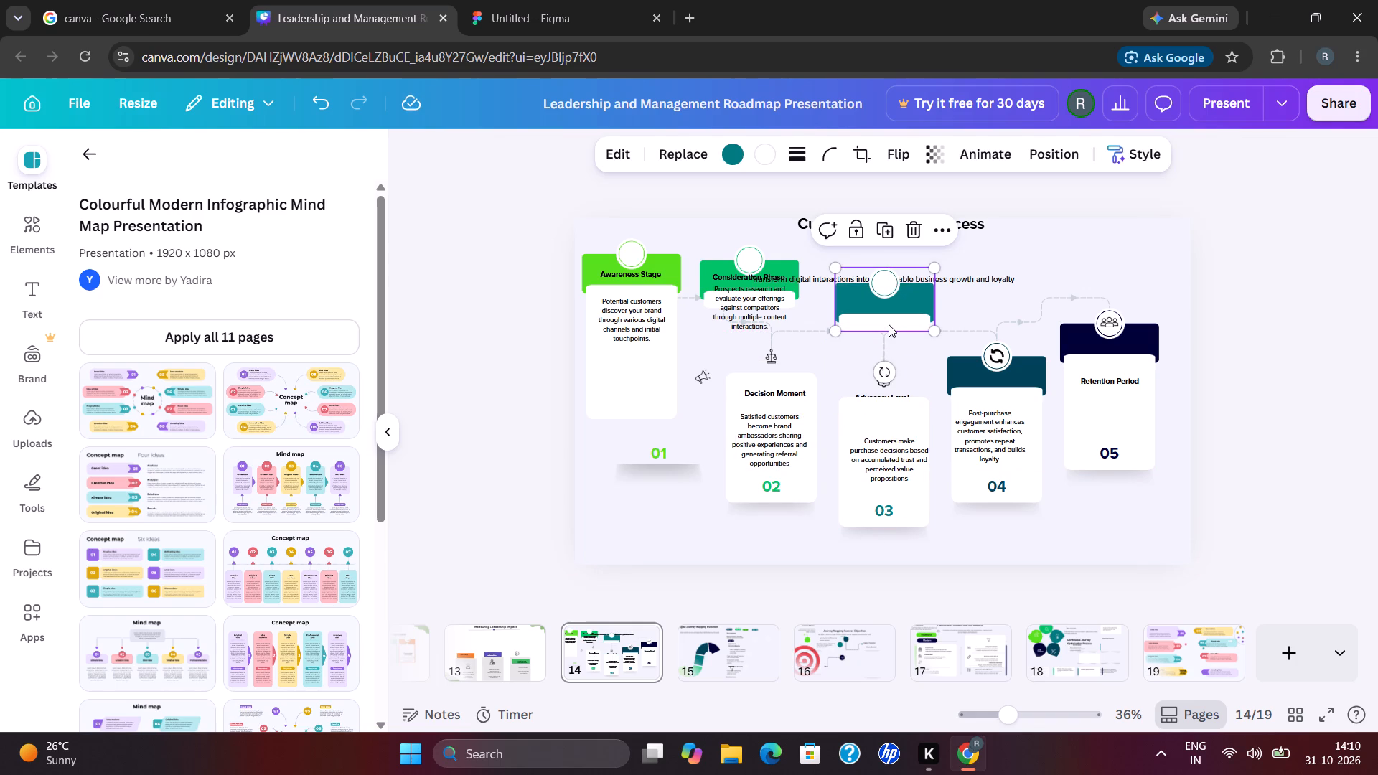
left_click_drag(914, 429, 914, 329)
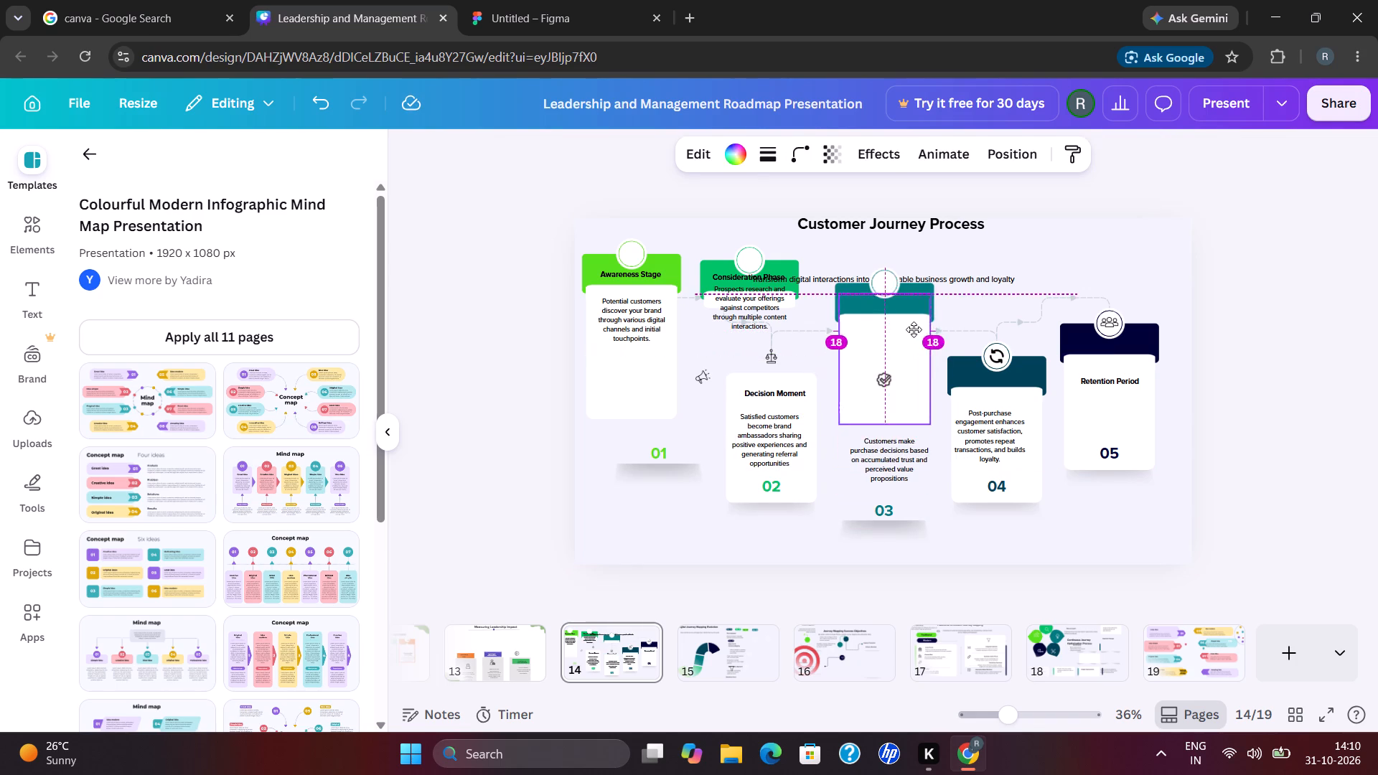
left_click_drag(914, 329, 913, 332)
left_click_drag(903, 463, 896, 405)
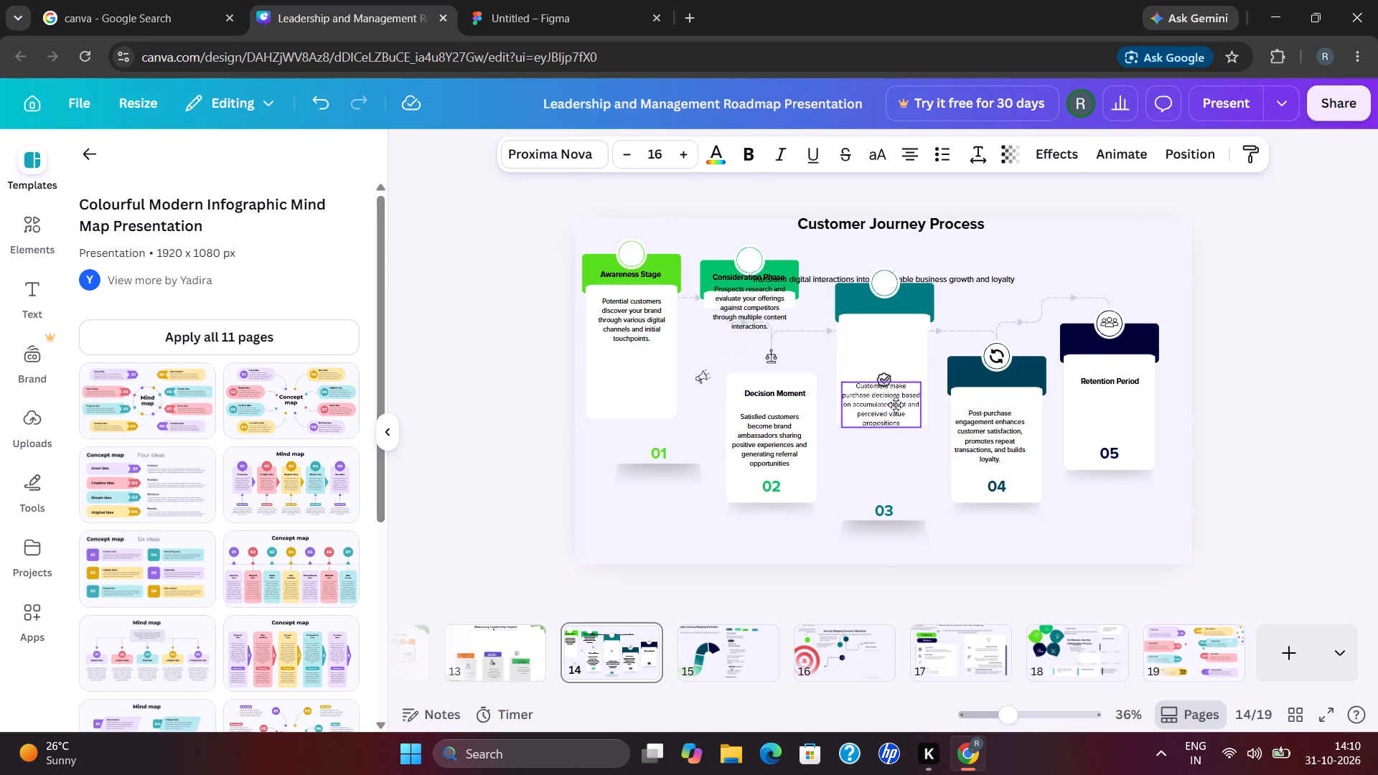
left_click_drag(896, 405, 901, 359)
left_click_drag(884, 509, 889, 464)
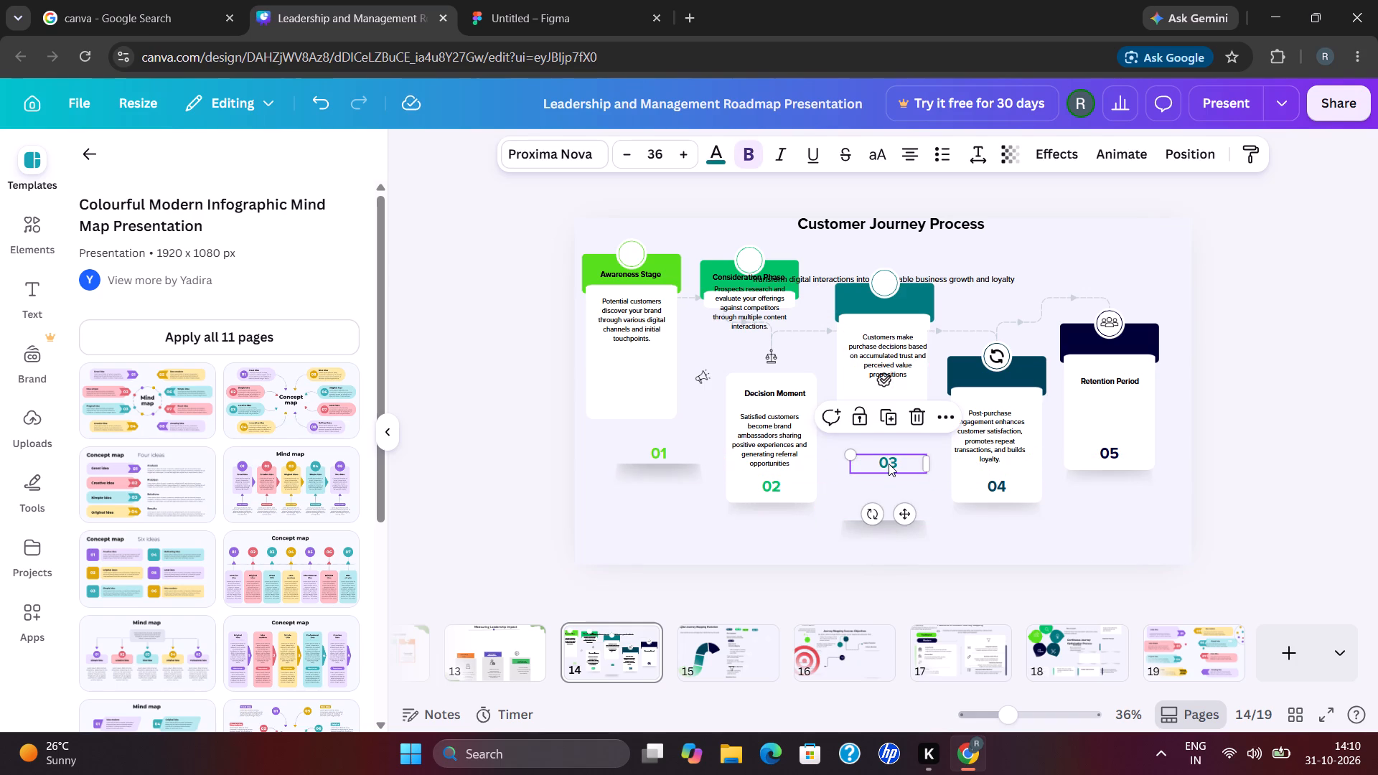
Raise card 04's refresh icon, dark teal header, white box and "Post-purchase engagement" description so they line up higher on slide 14.
left_click_drag(1009, 448, 999, 421)
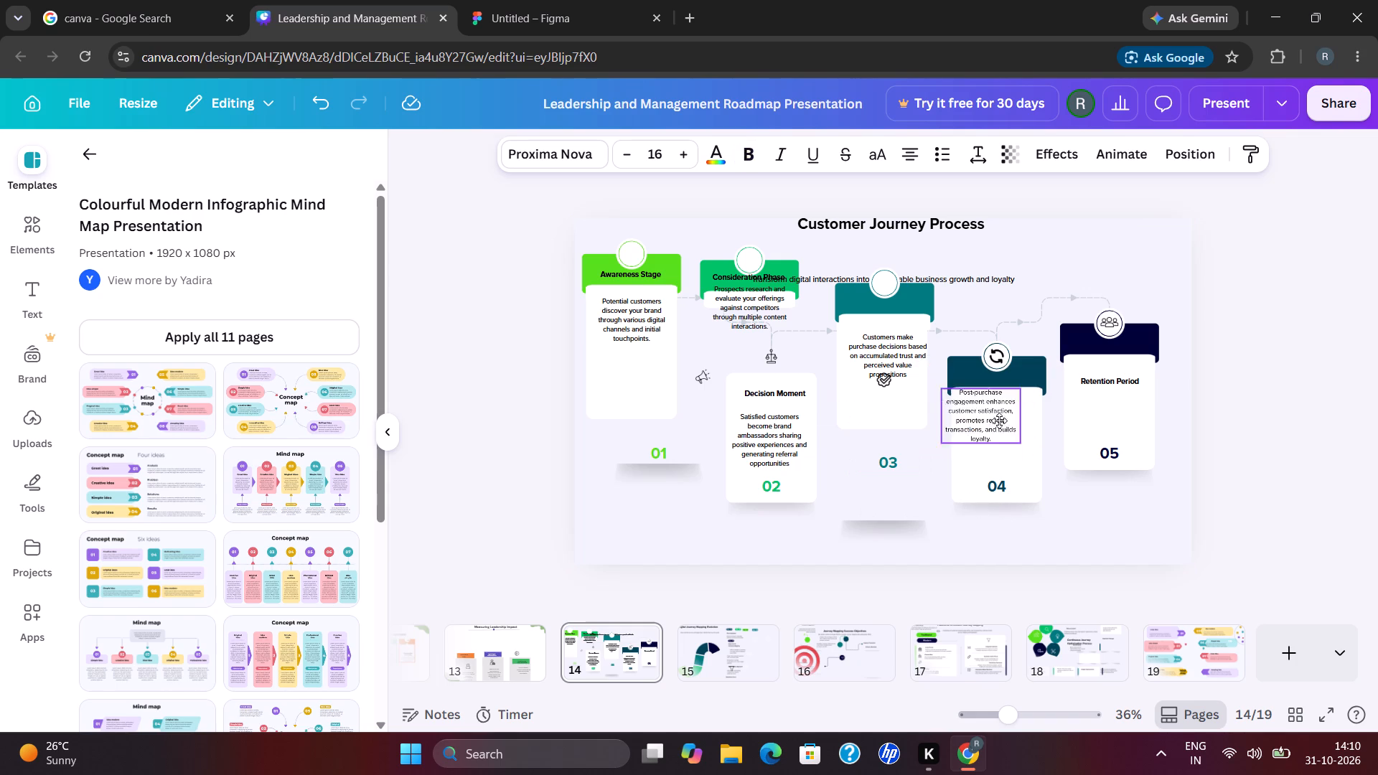
left_click_drag(999, 421, 1018, 447)
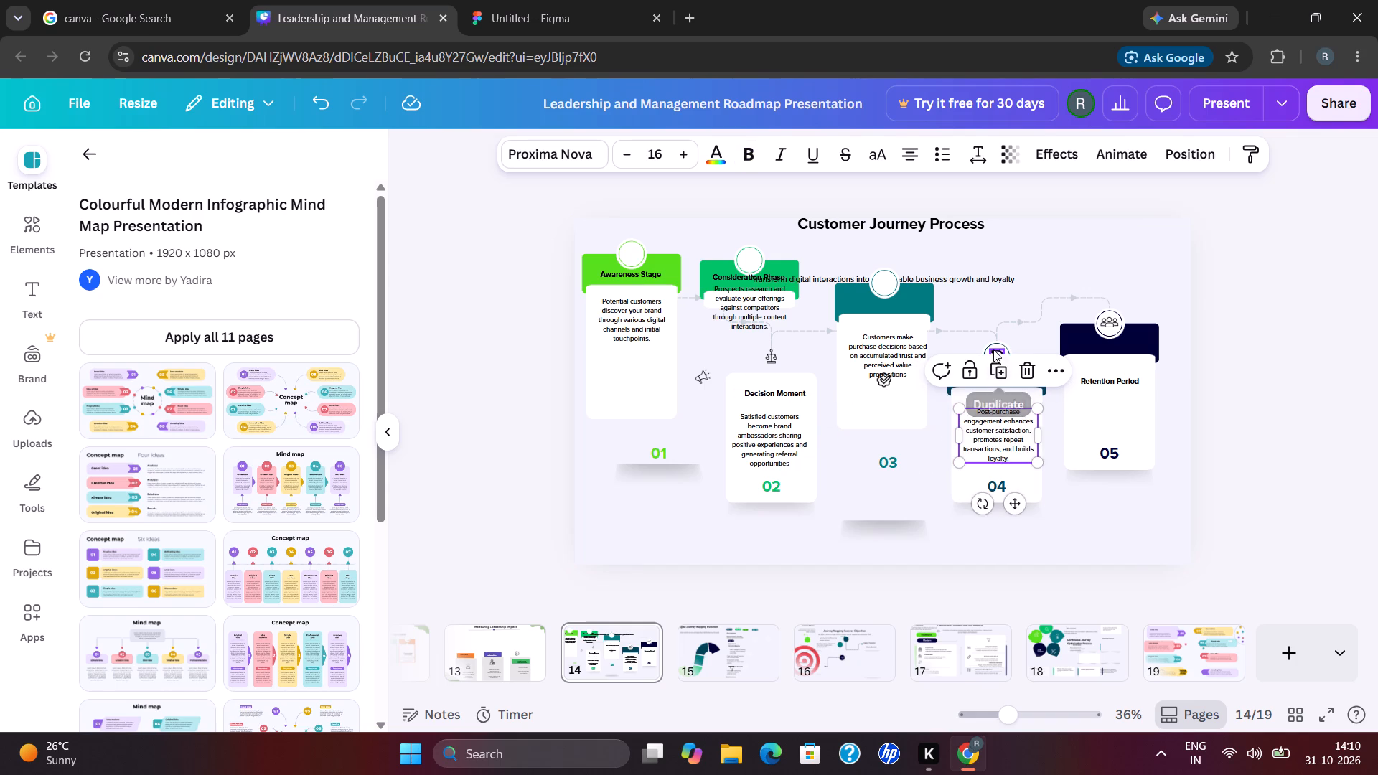
left_click_drag(997, 349, 996, 291)
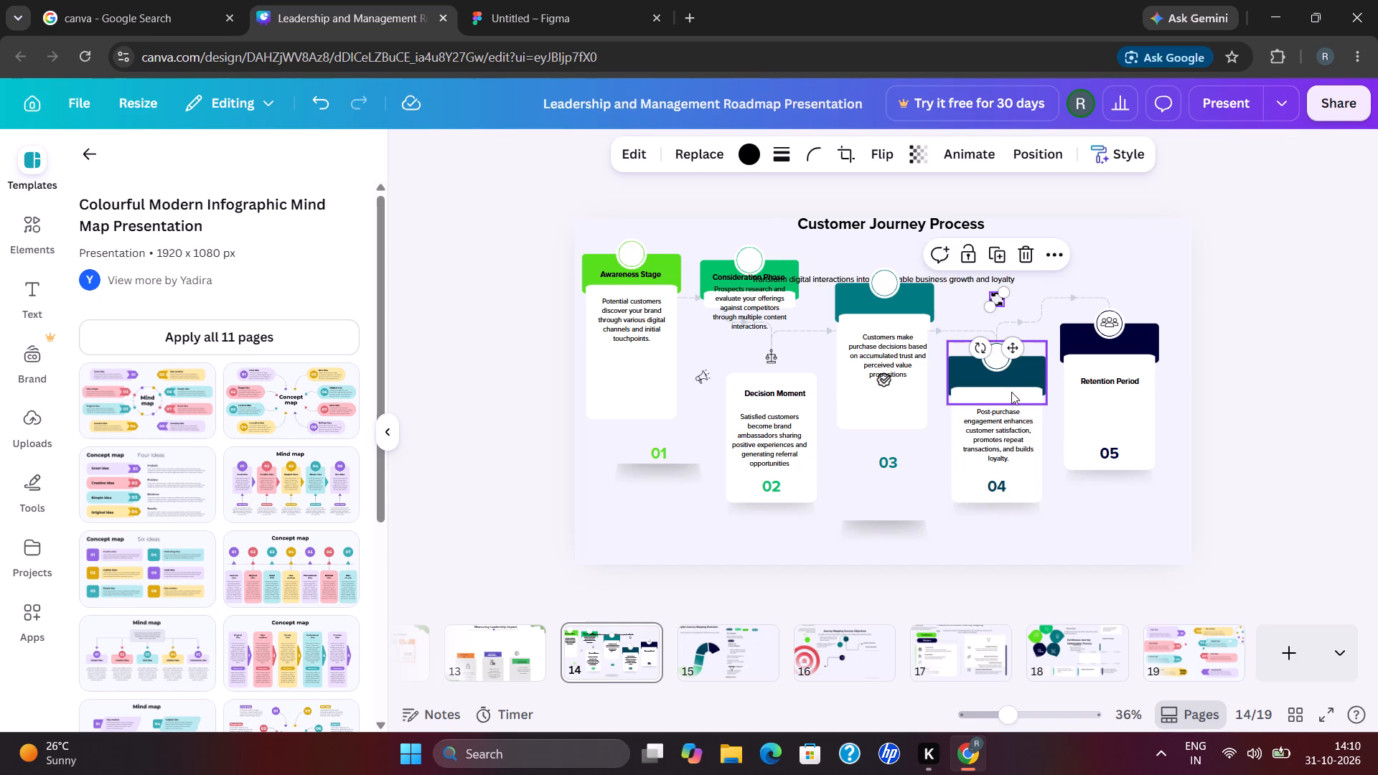
left_click_drag(996, 356, 997, 288)
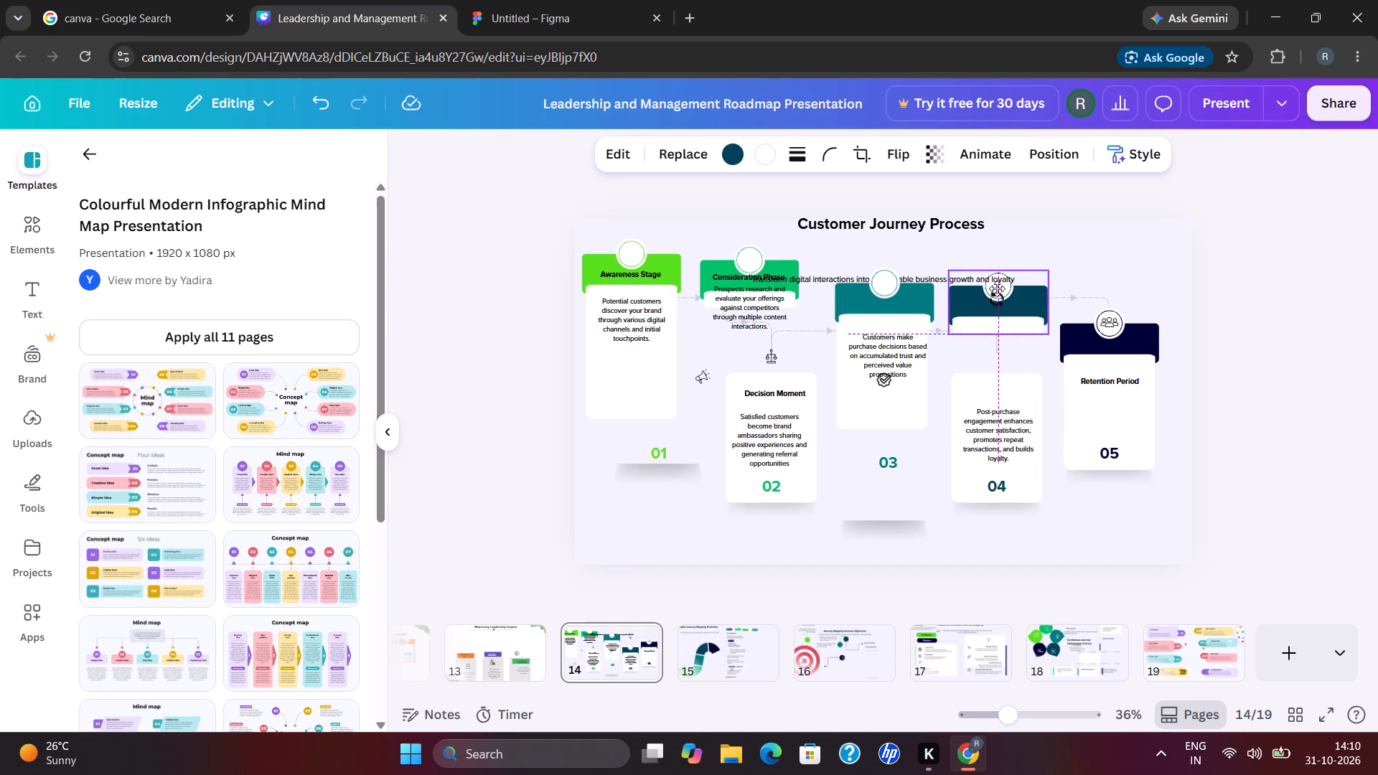
left_click_drag(997, 288, 999, 294)
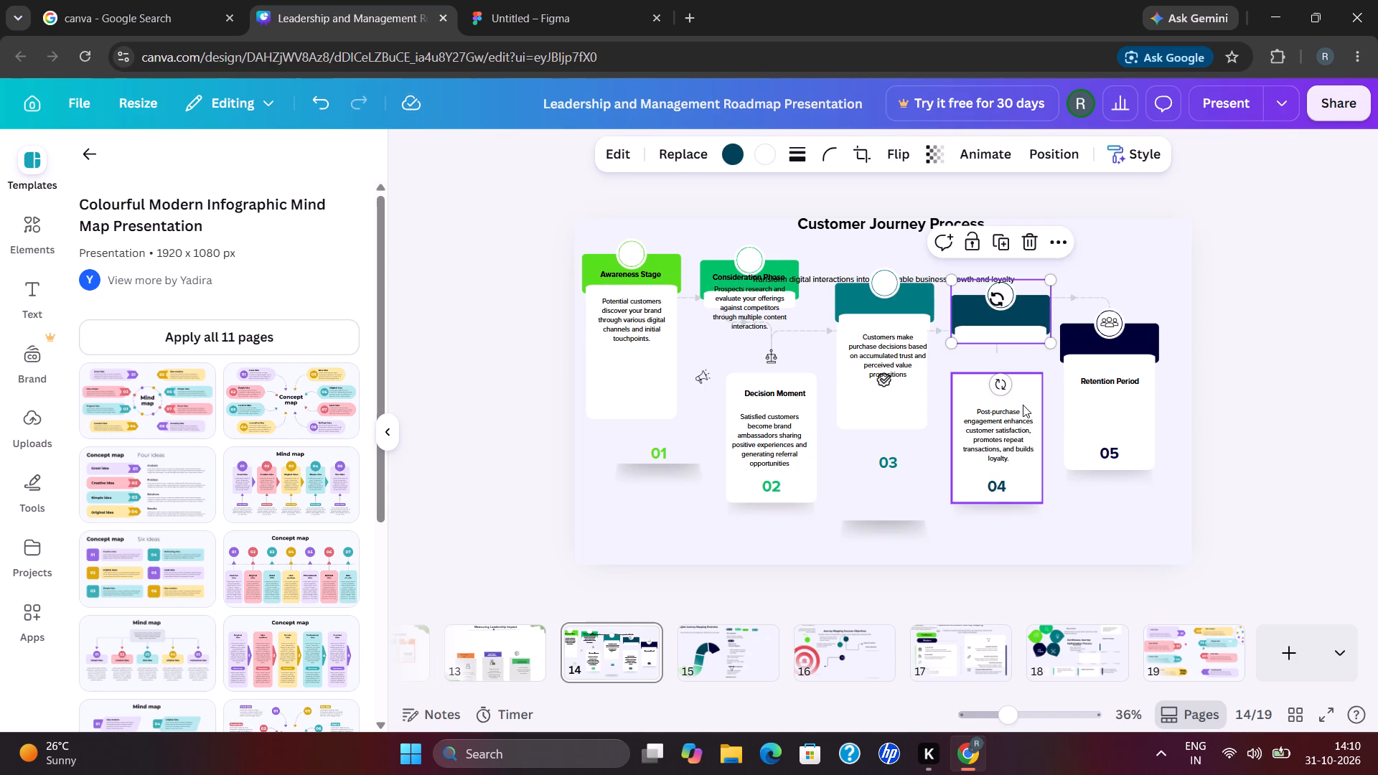
left_click_drag(1022, 405, 1023, 367)
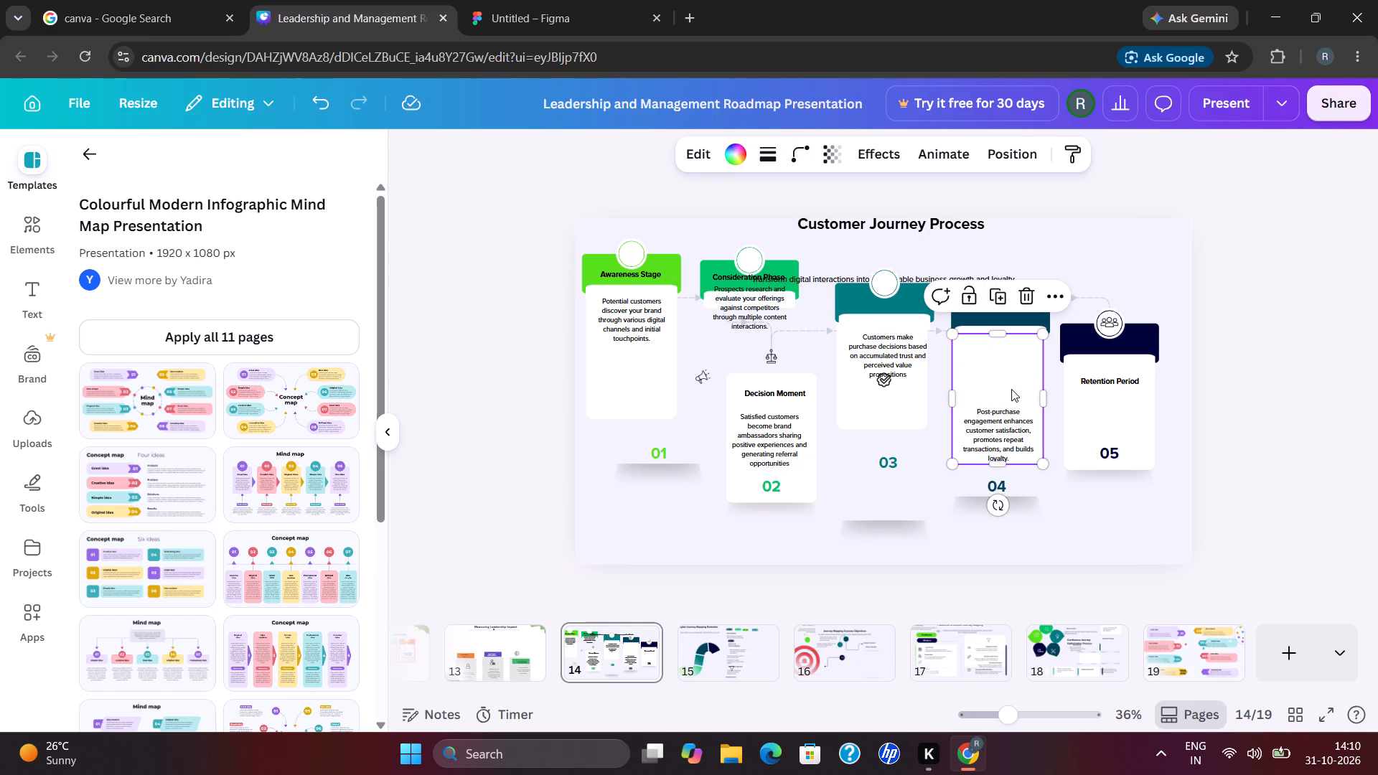
left_click(997, 398)
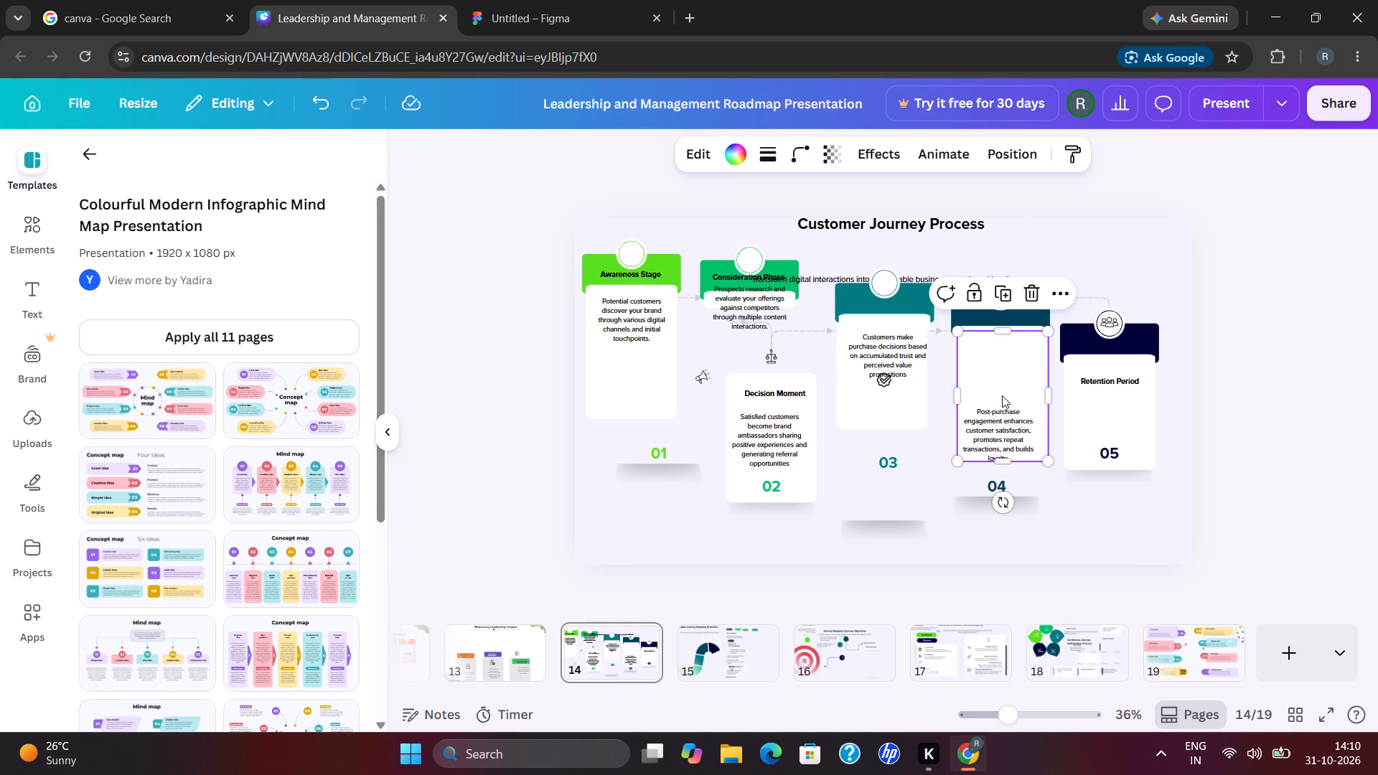
left_click_drag(1002, 425, 997, 431)
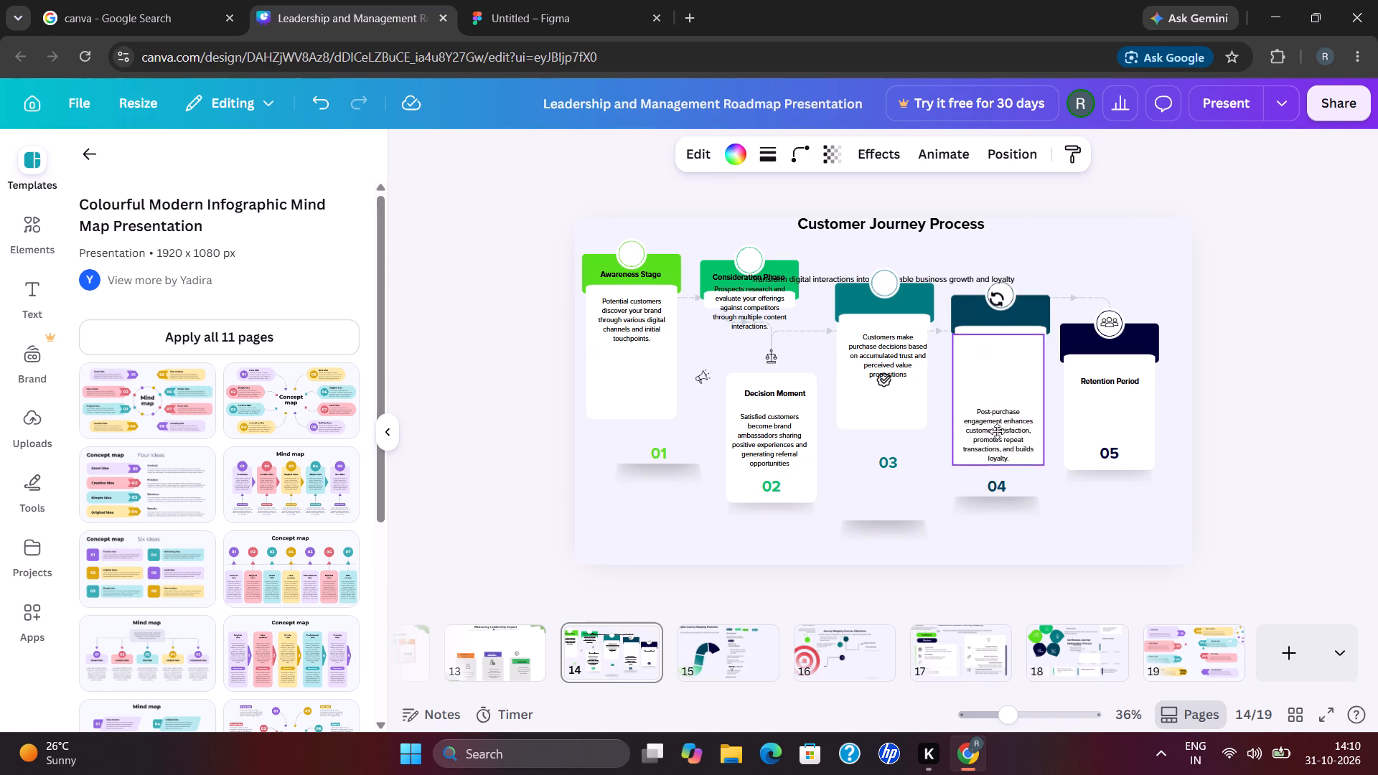
left_click_drag(997, 431, 997, 442)
left_click_drag(997, 442, 1000, 398)
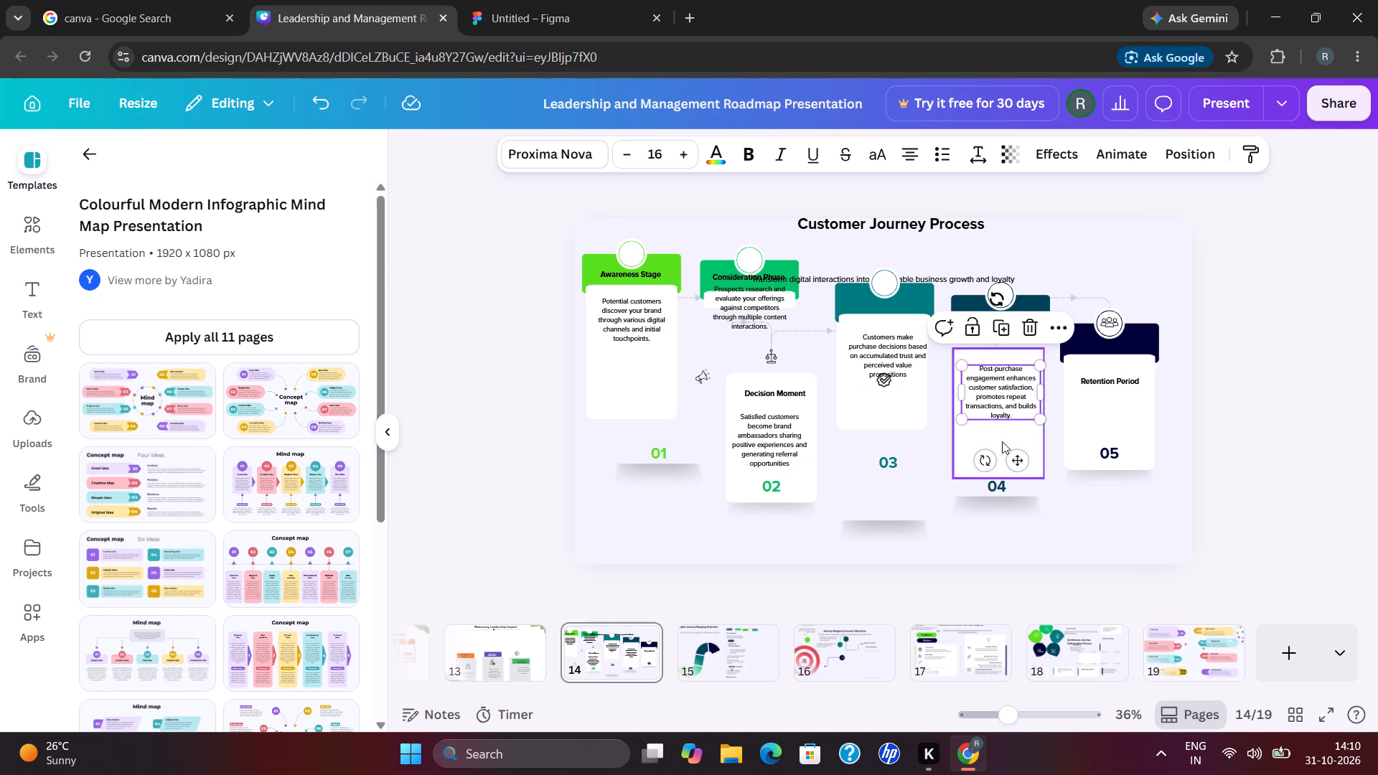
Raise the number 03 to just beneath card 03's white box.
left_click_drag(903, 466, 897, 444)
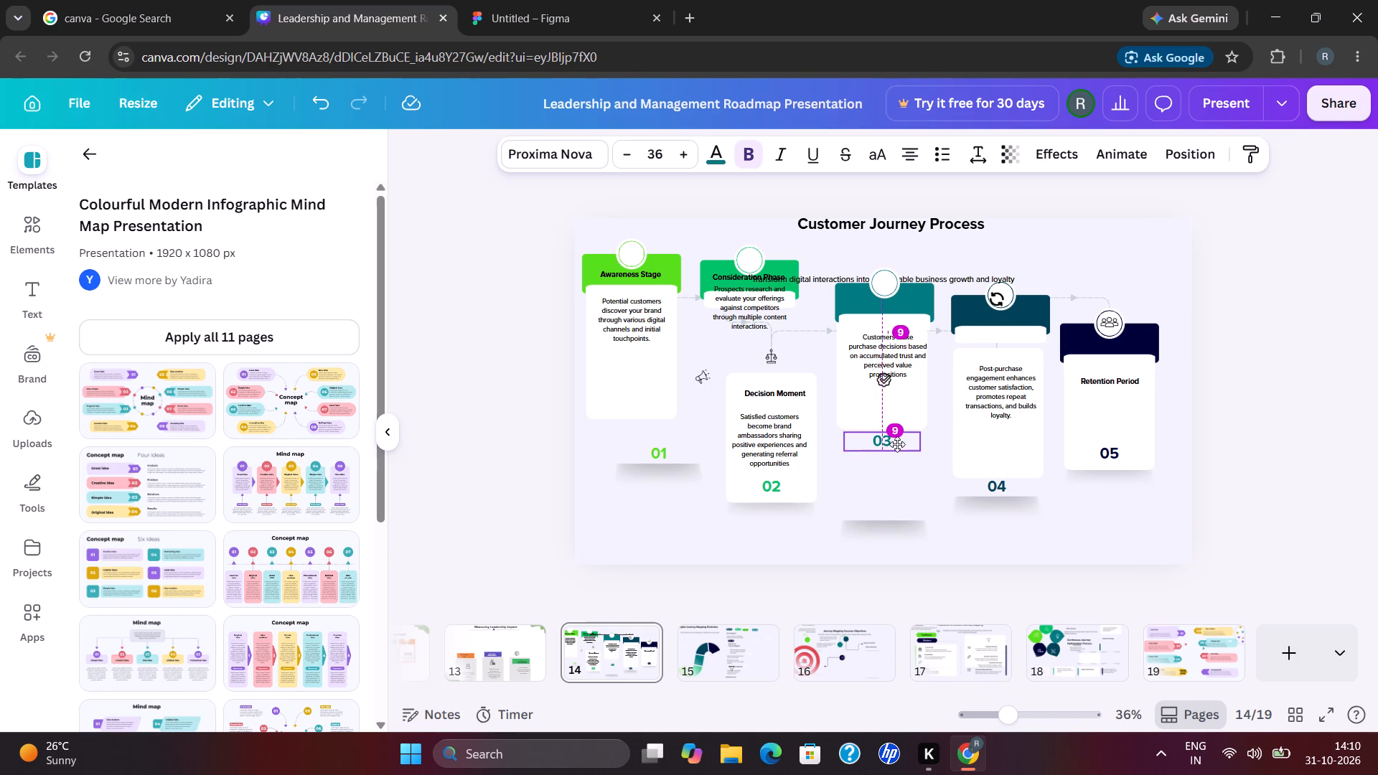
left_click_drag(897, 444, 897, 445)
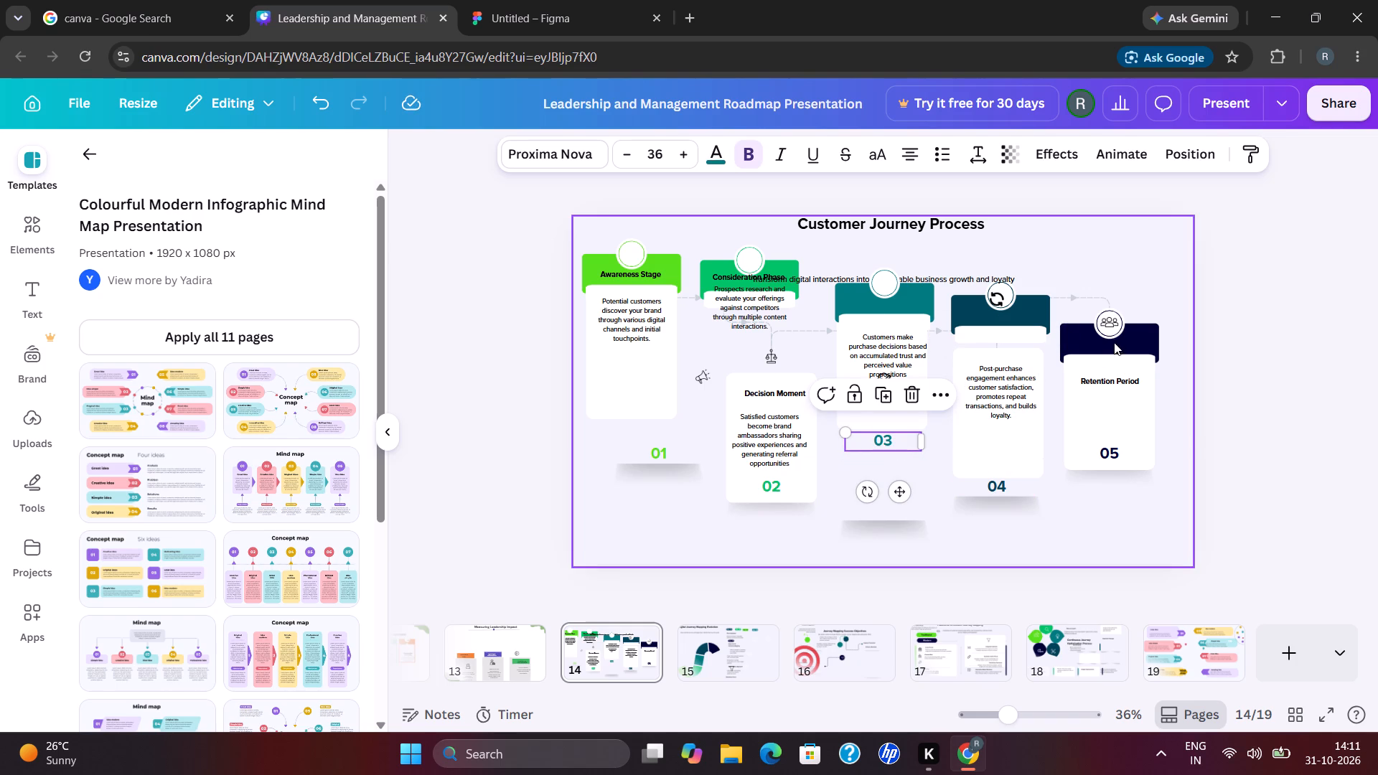
Lower the Retention Period card's navy header to just above its heading, leaving the people icon at the header's top edge.
left_click_drag(1130, 345, 1132, 338)
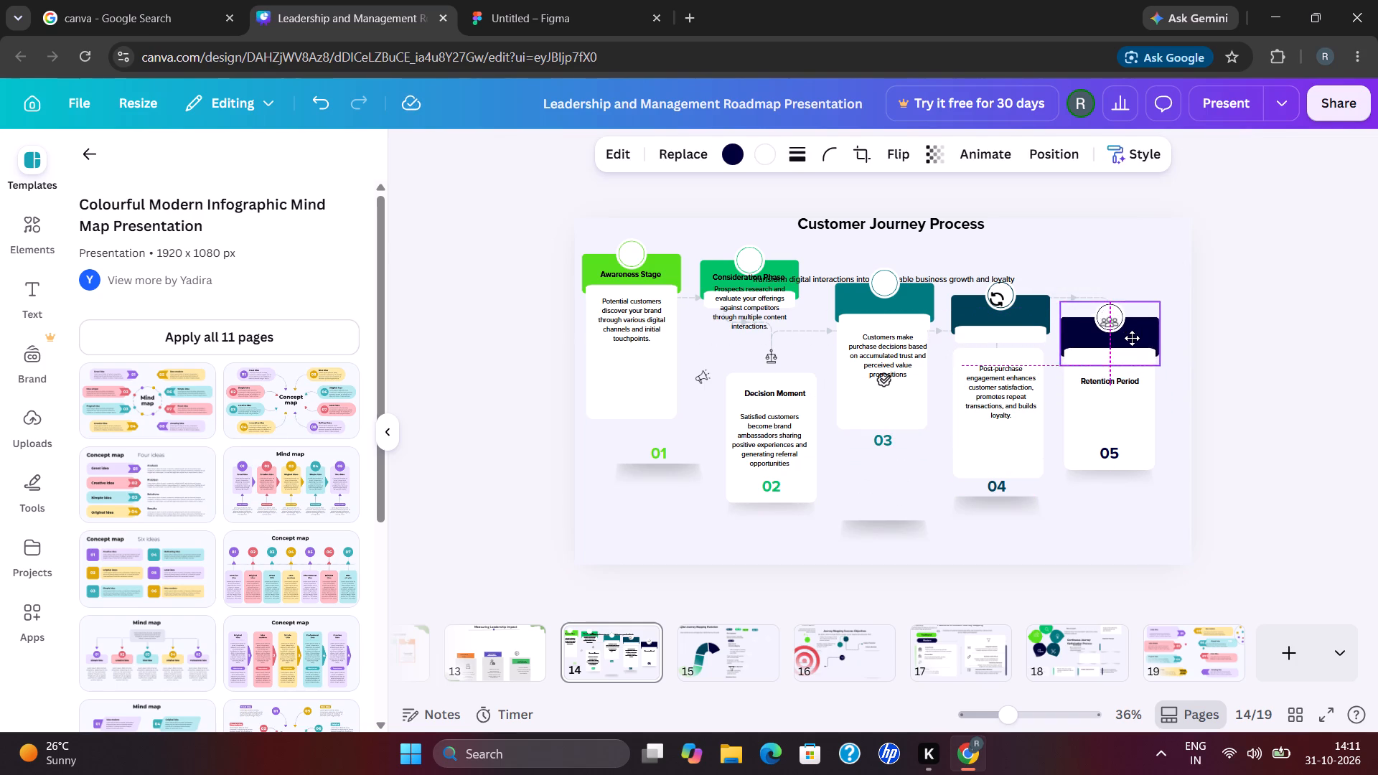
left_click_drag(1132, 338, 1133, 368)
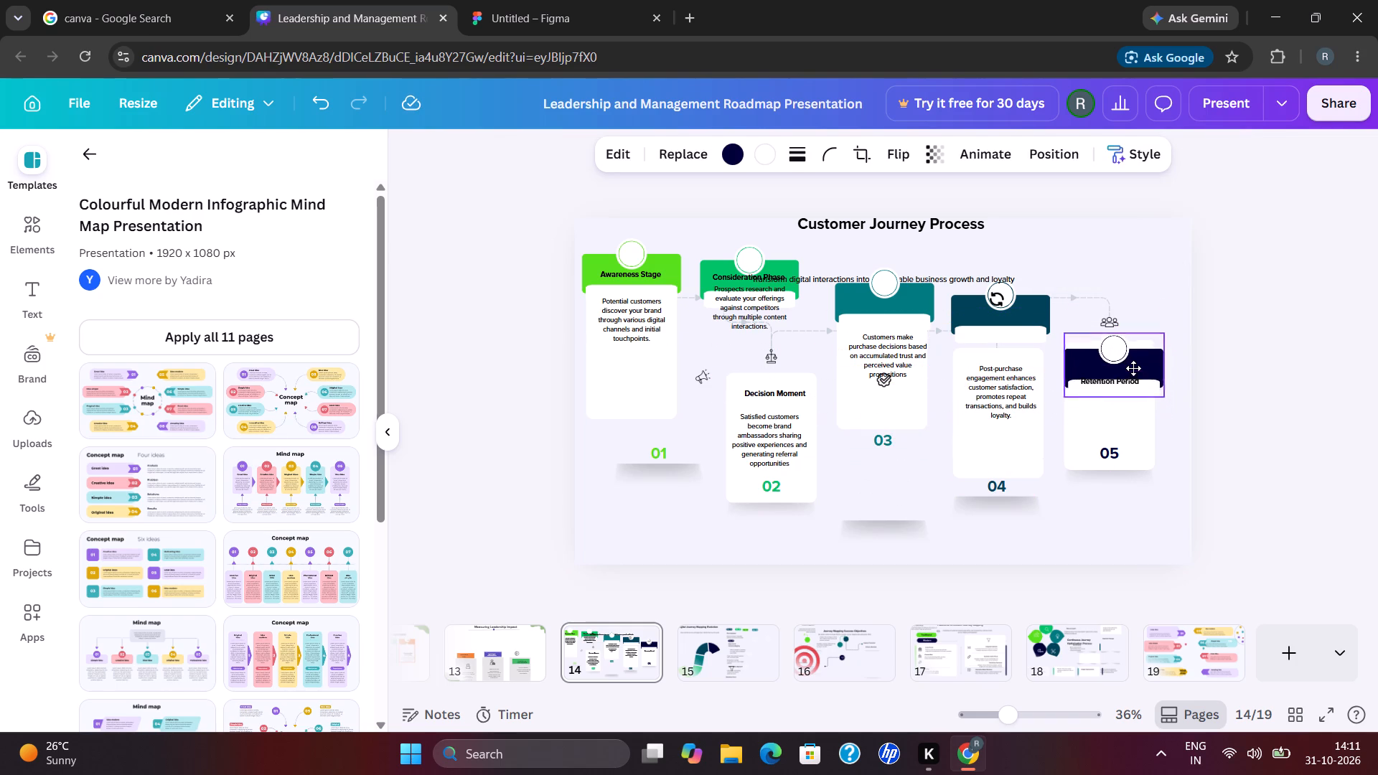
left_click_drag(1133, 368, 1136, 417)
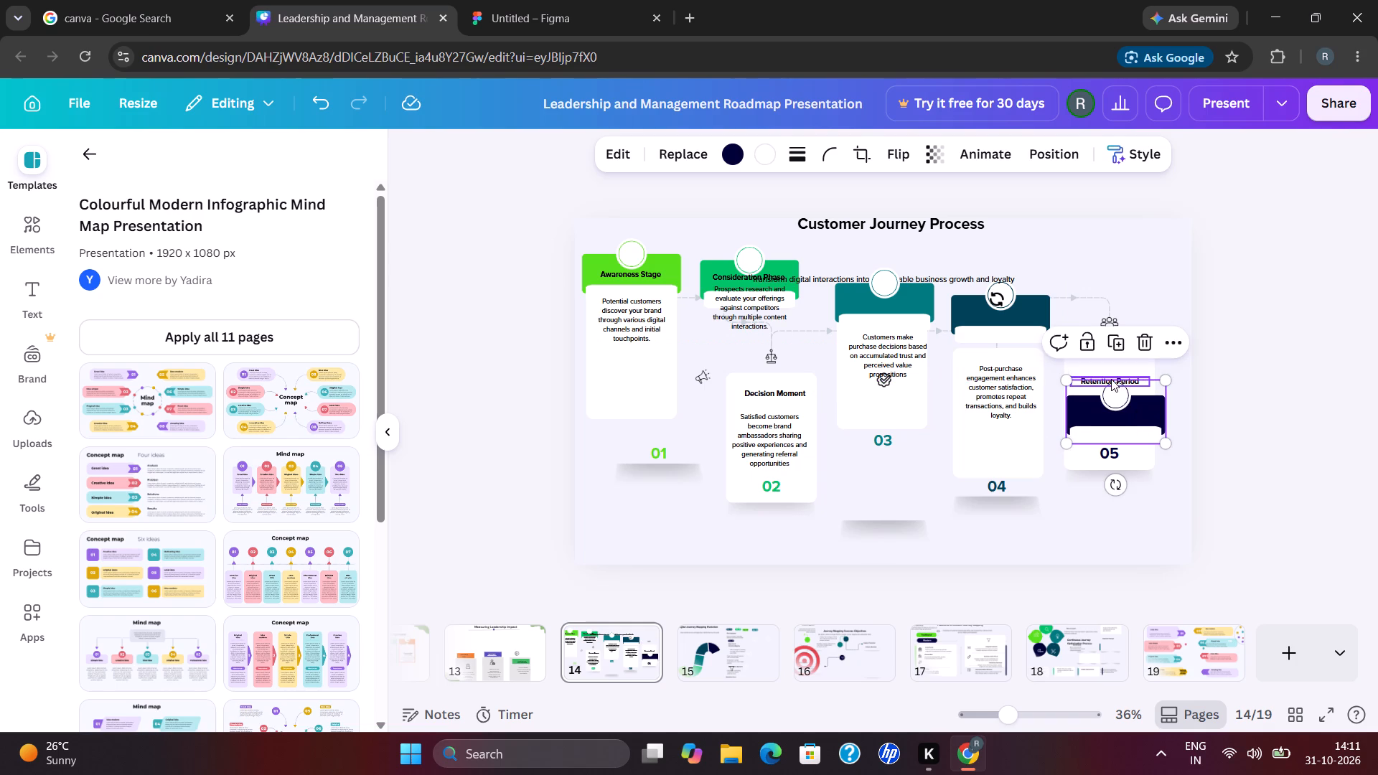
left_click_drag(1108, 381, 1107, 314)
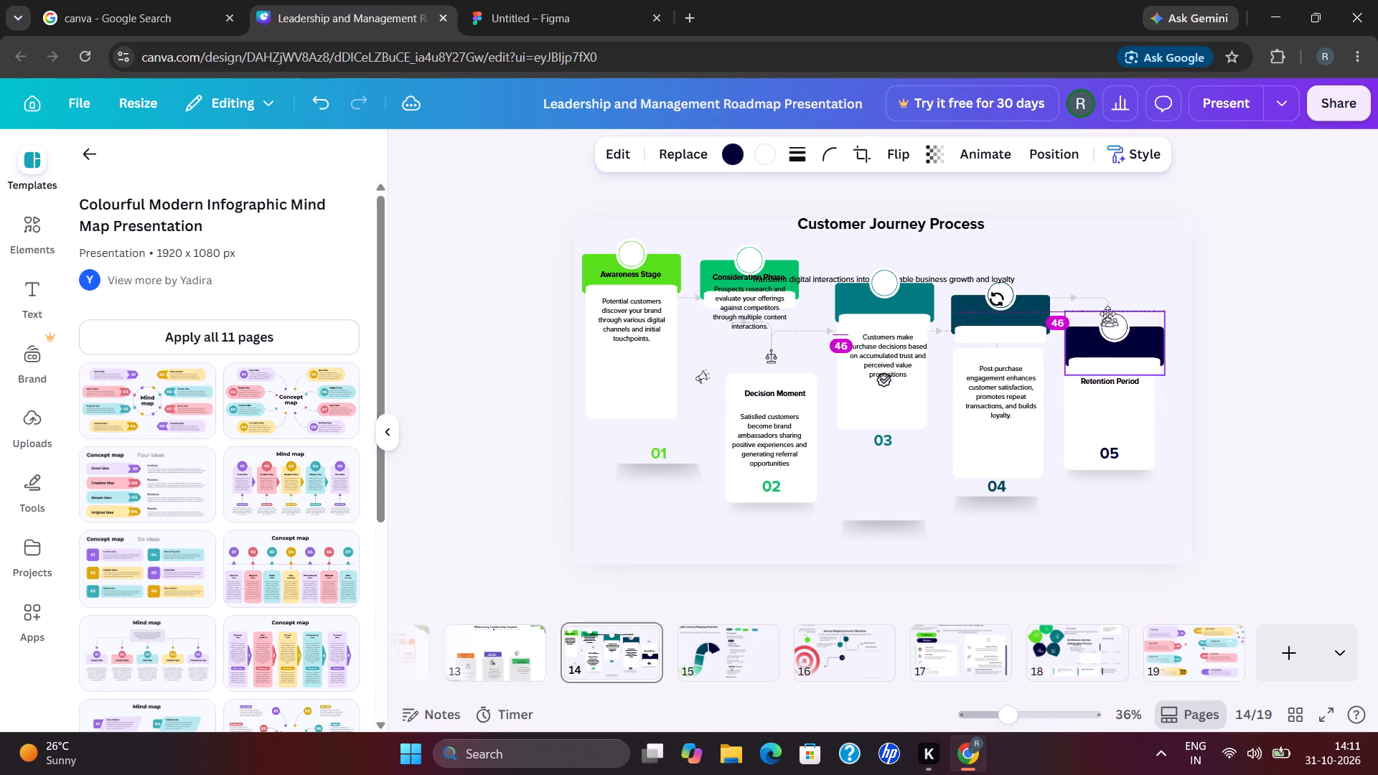
left_click_drag(1107, 314, 1105, 321)
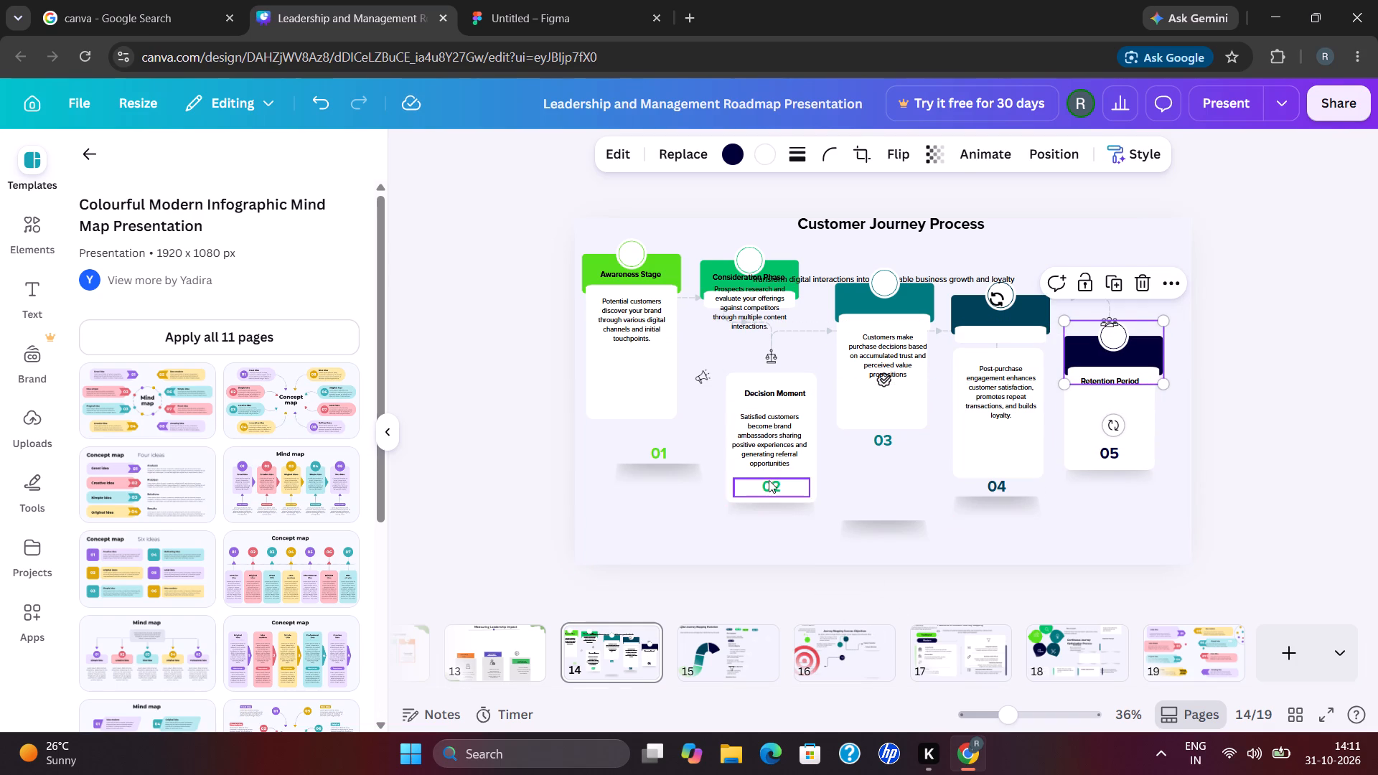
Raise the Decision Moment card's white box and heading, and place the "Satisfied customers become brand ambassadors" text back inside it.
left_click_drag(783, 444, 669, 393)
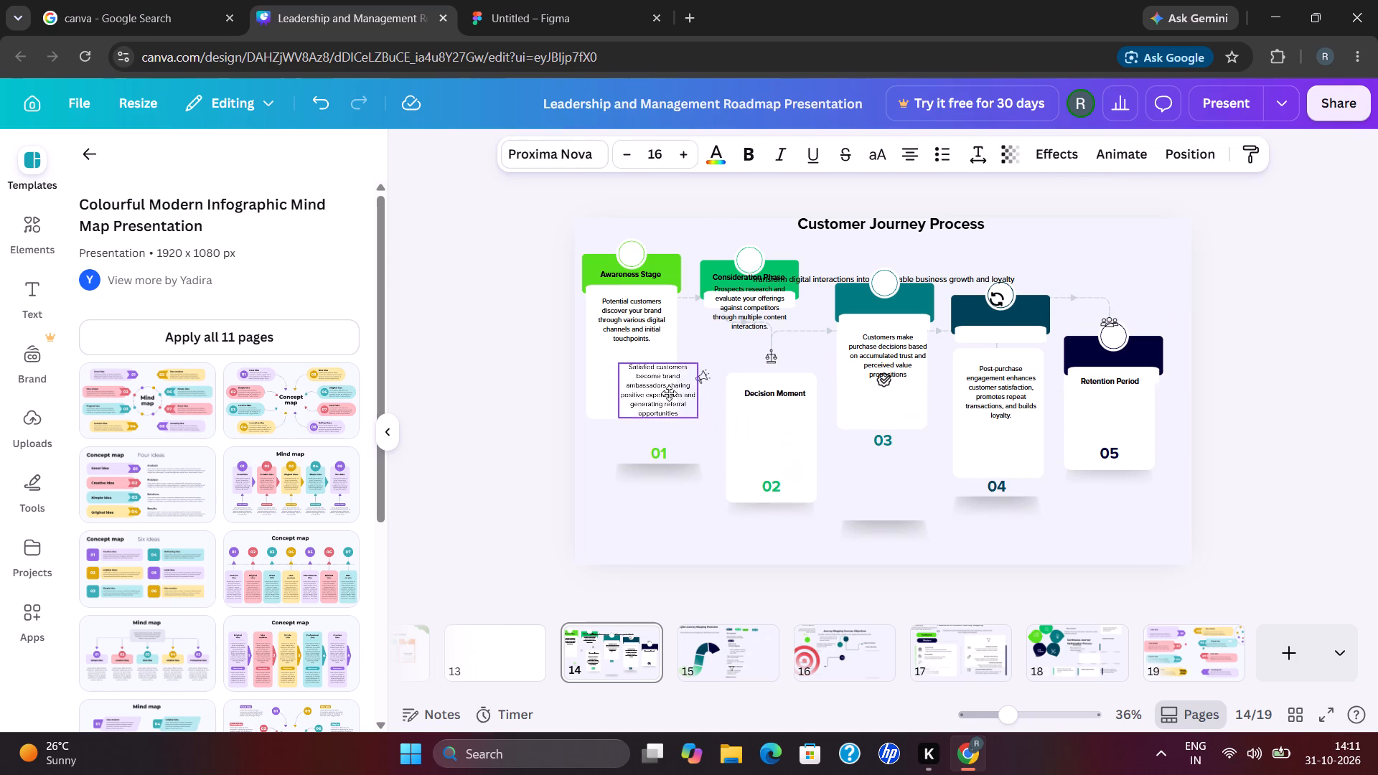
left_click_drag(669, 393, 651, 390)
left_click_drag(743, 436, 722, 416)
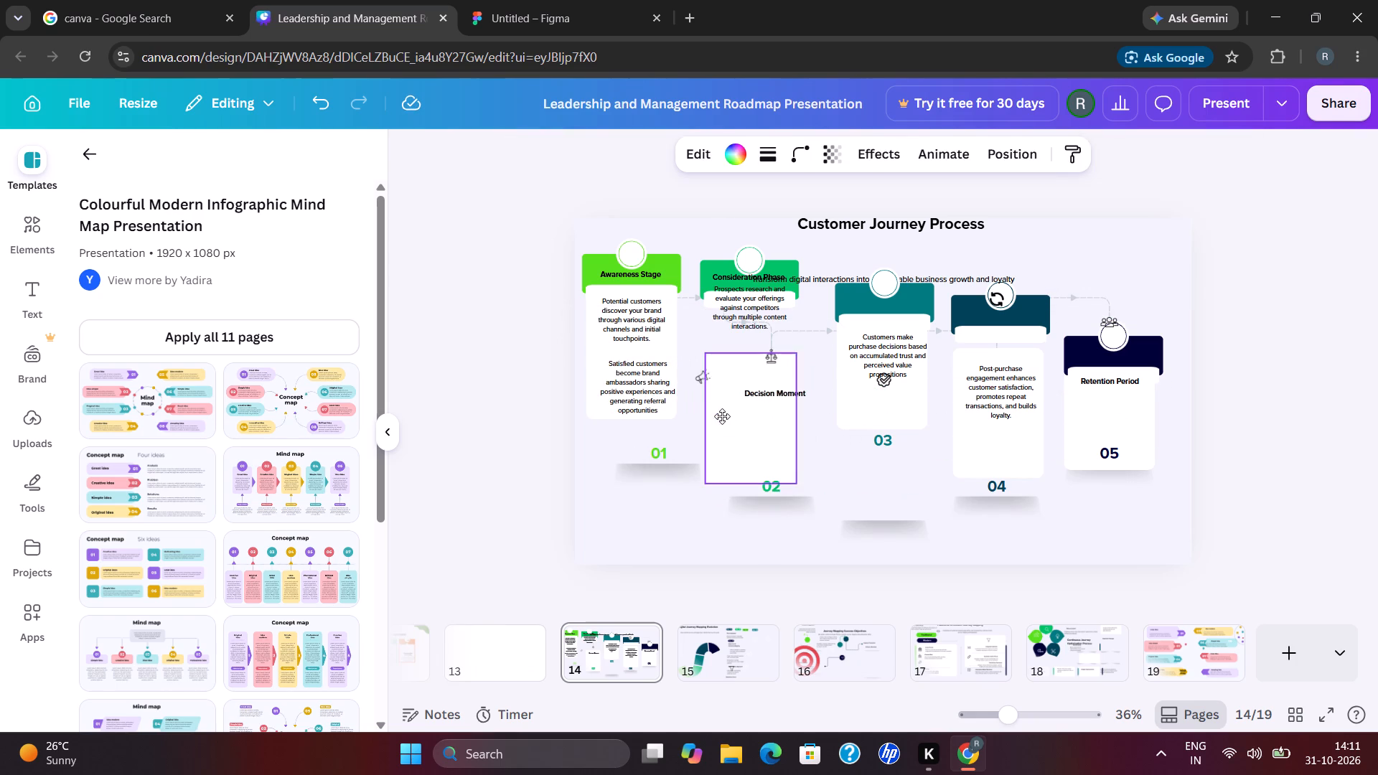
left_click_drag(722, 416, 723, 417)
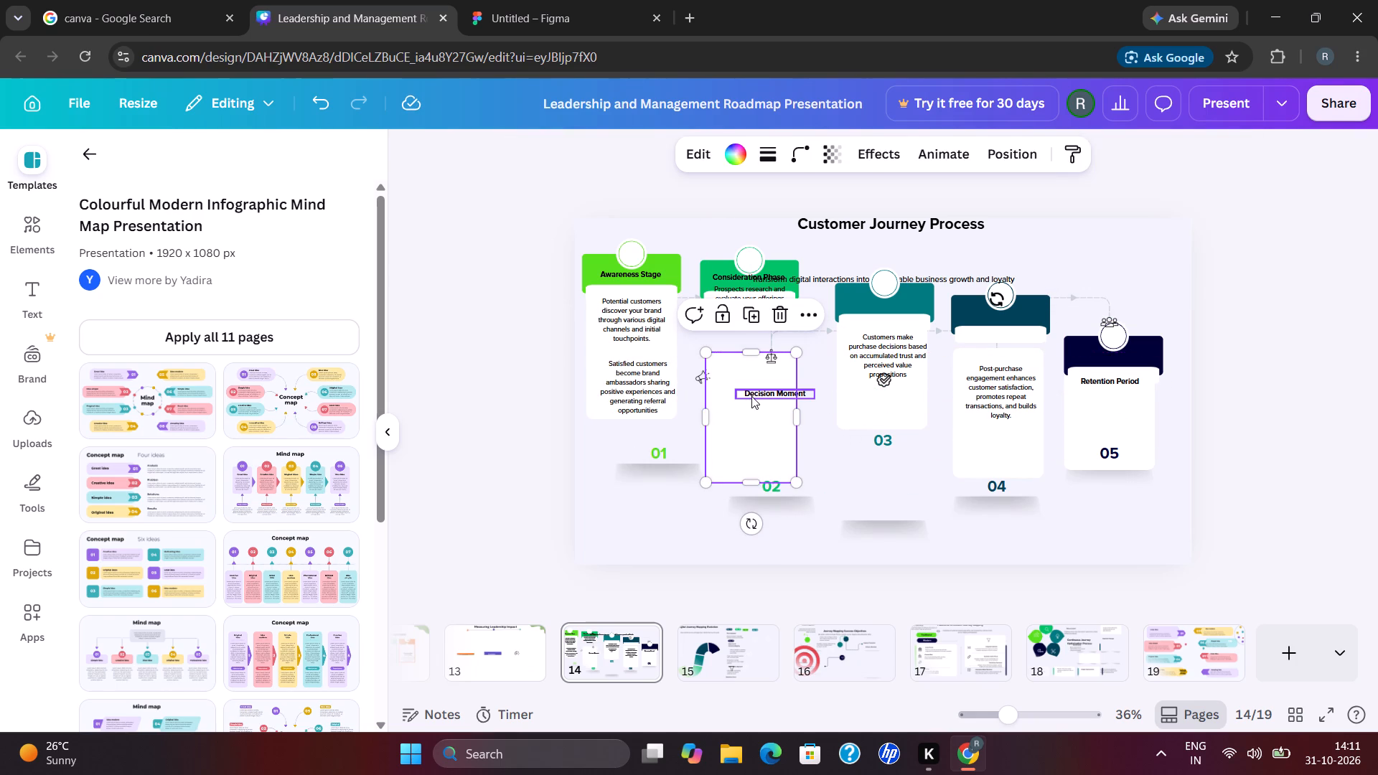
left_click_drag(751, 396, 774, 393)
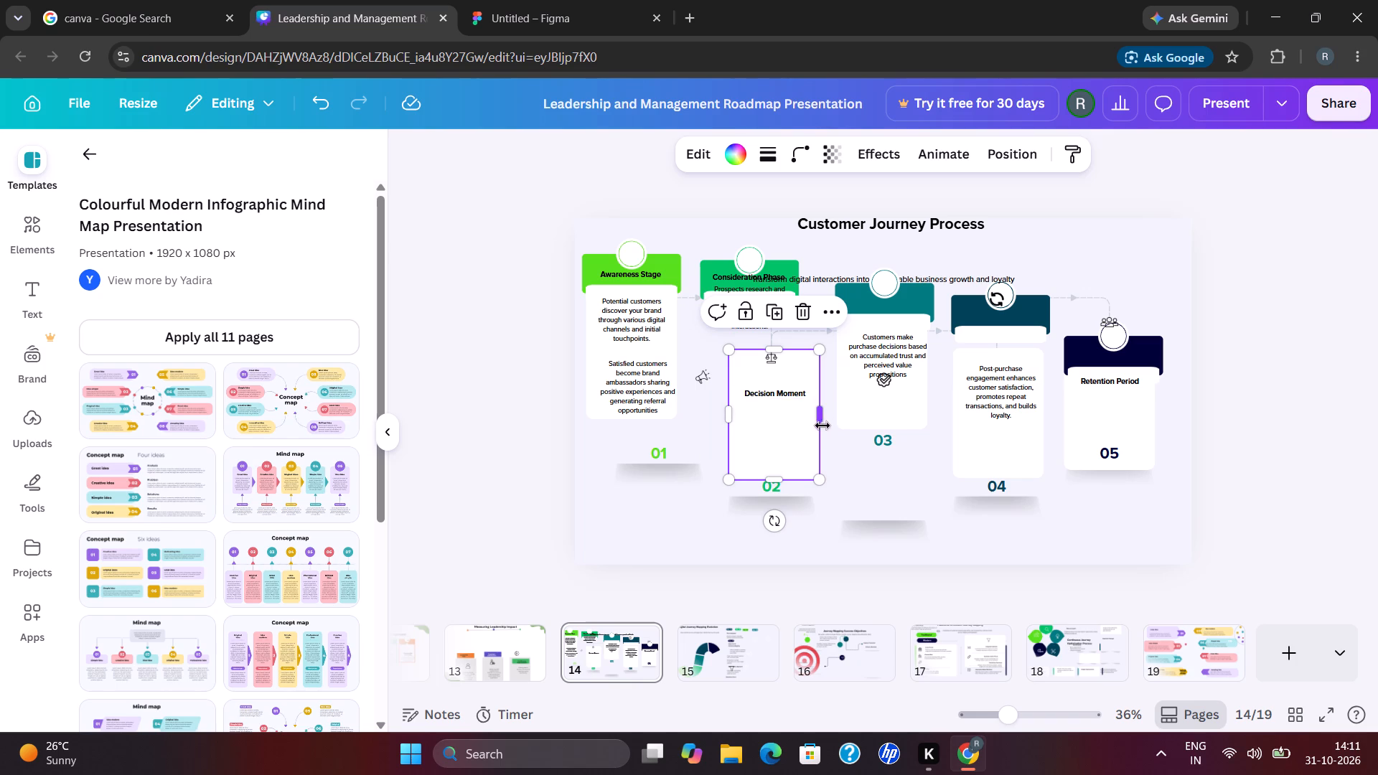
left_click_drag(772, 393, 768, 363)
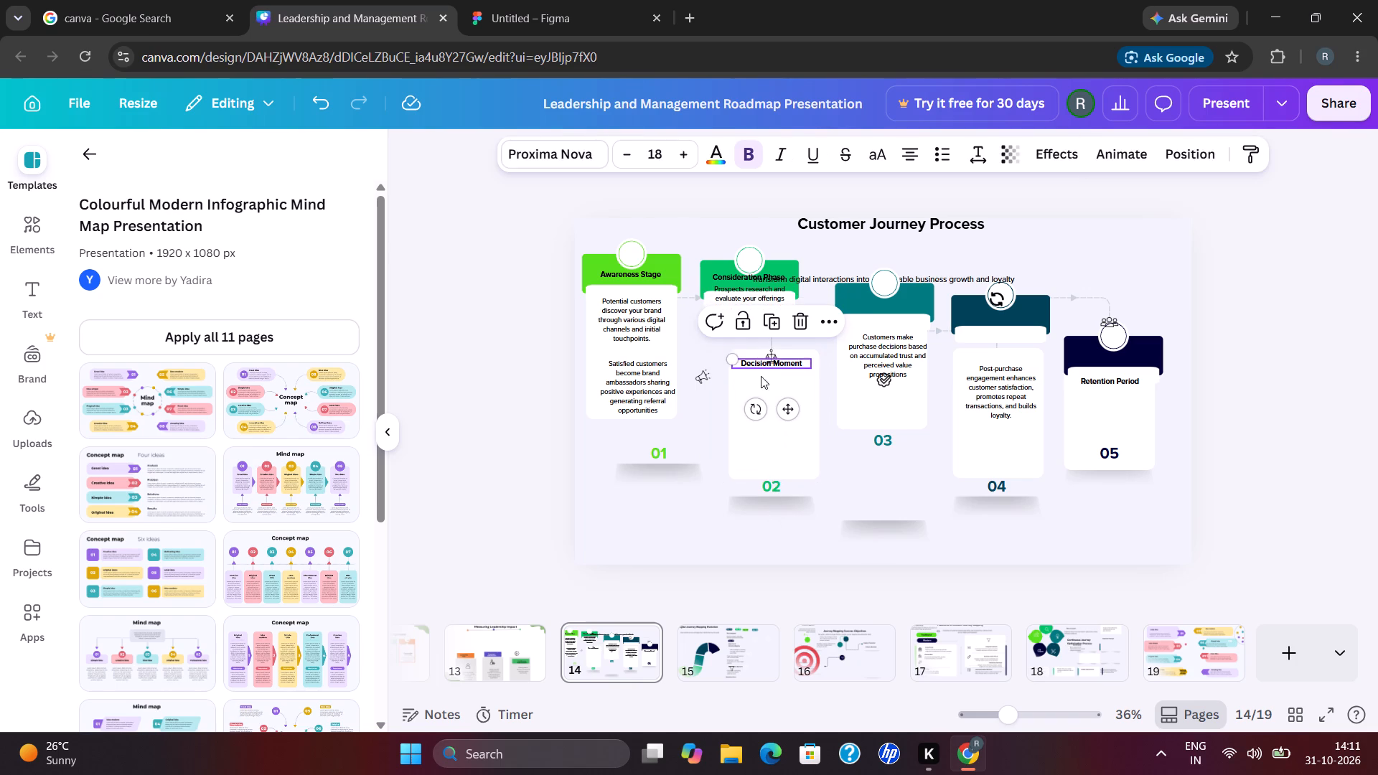
left_click_drag(644, 393, 774, 436)
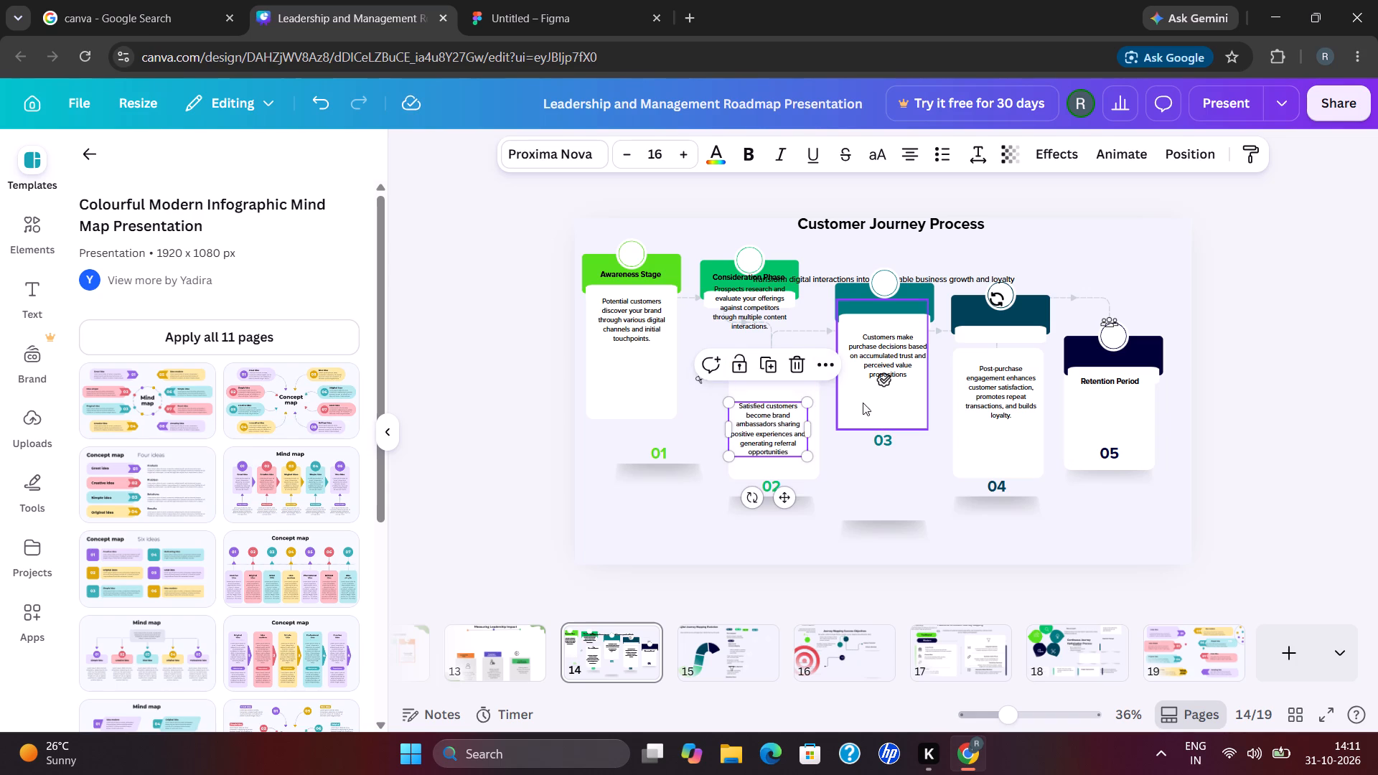
Lower card 03's white box beneath the Advocacy Level heading and move the number 04 to the bottom of that box.
left_click_drag(876, 399, 905, 443)
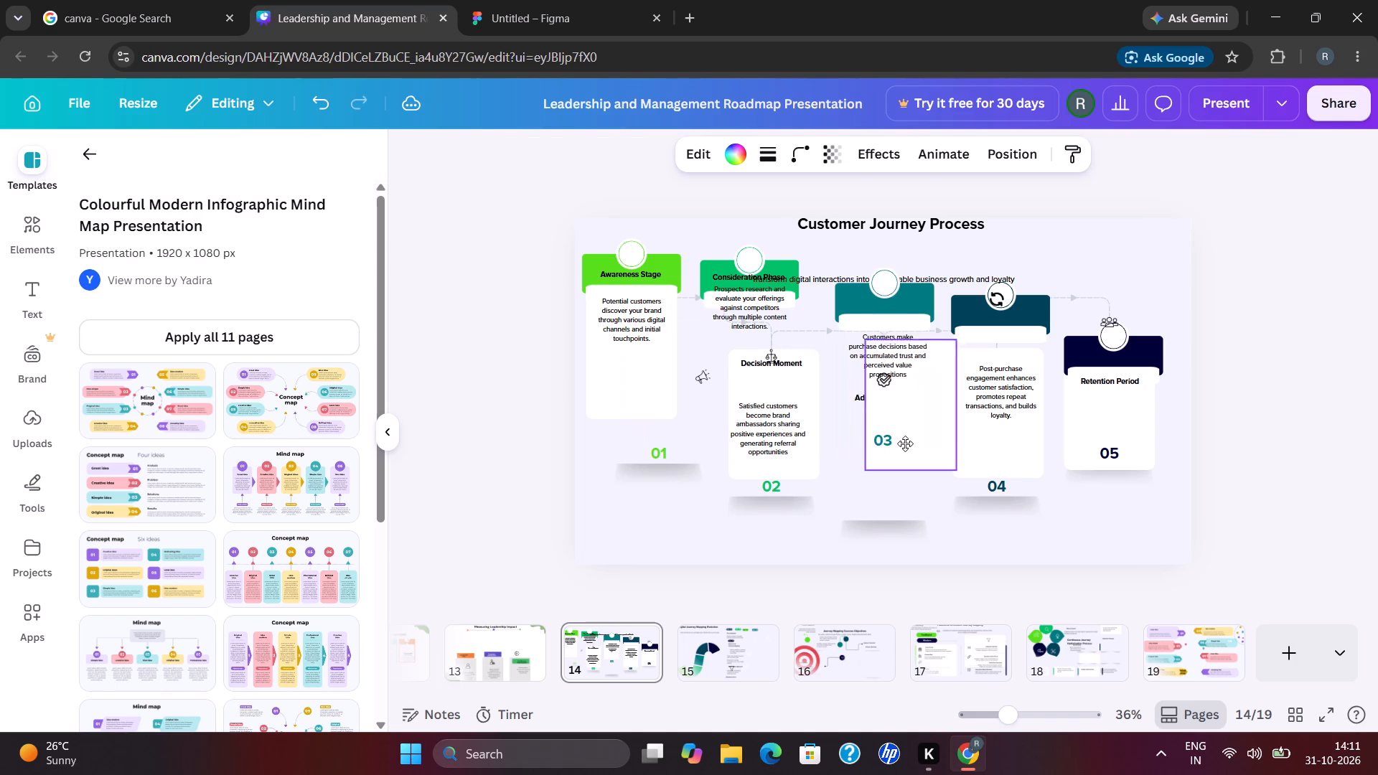
left_click_drag(905, 443, 874, 503)
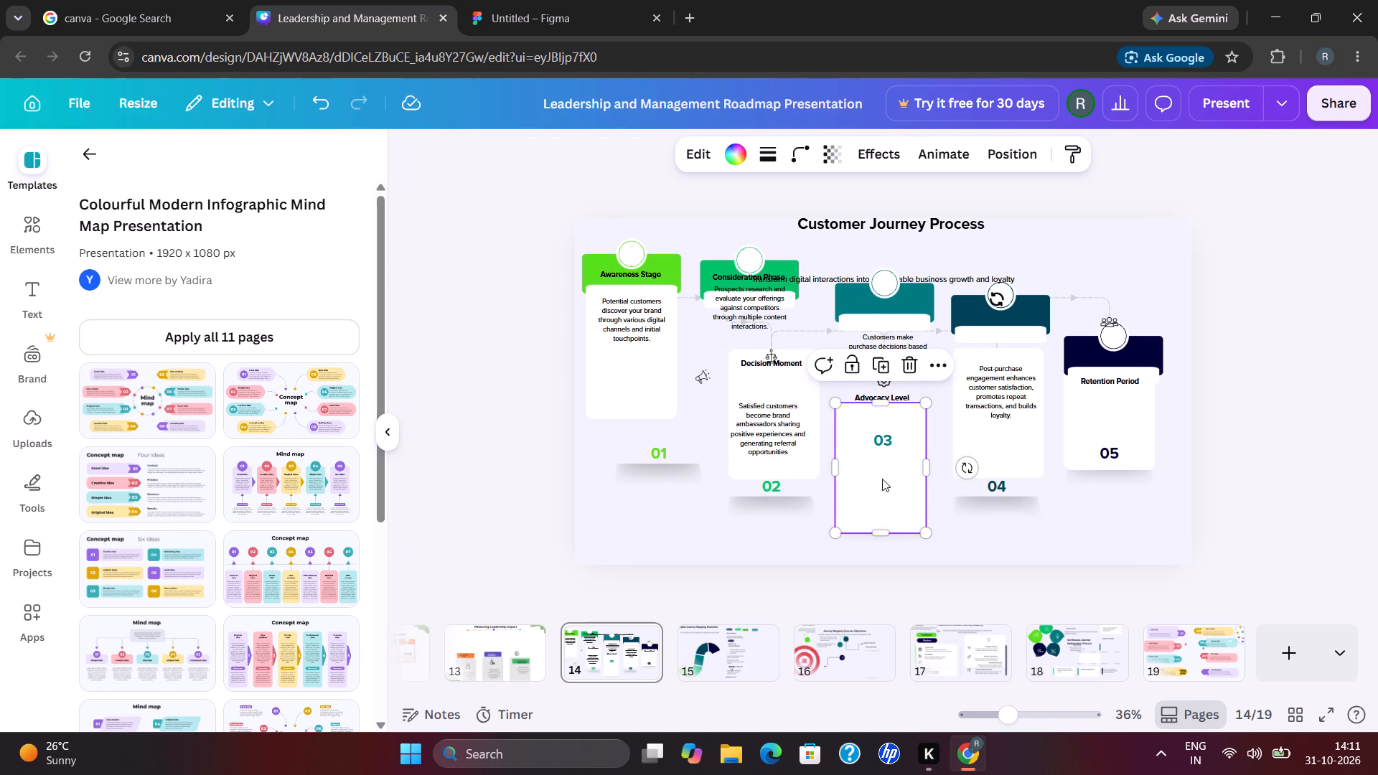
left_click(964, 588)
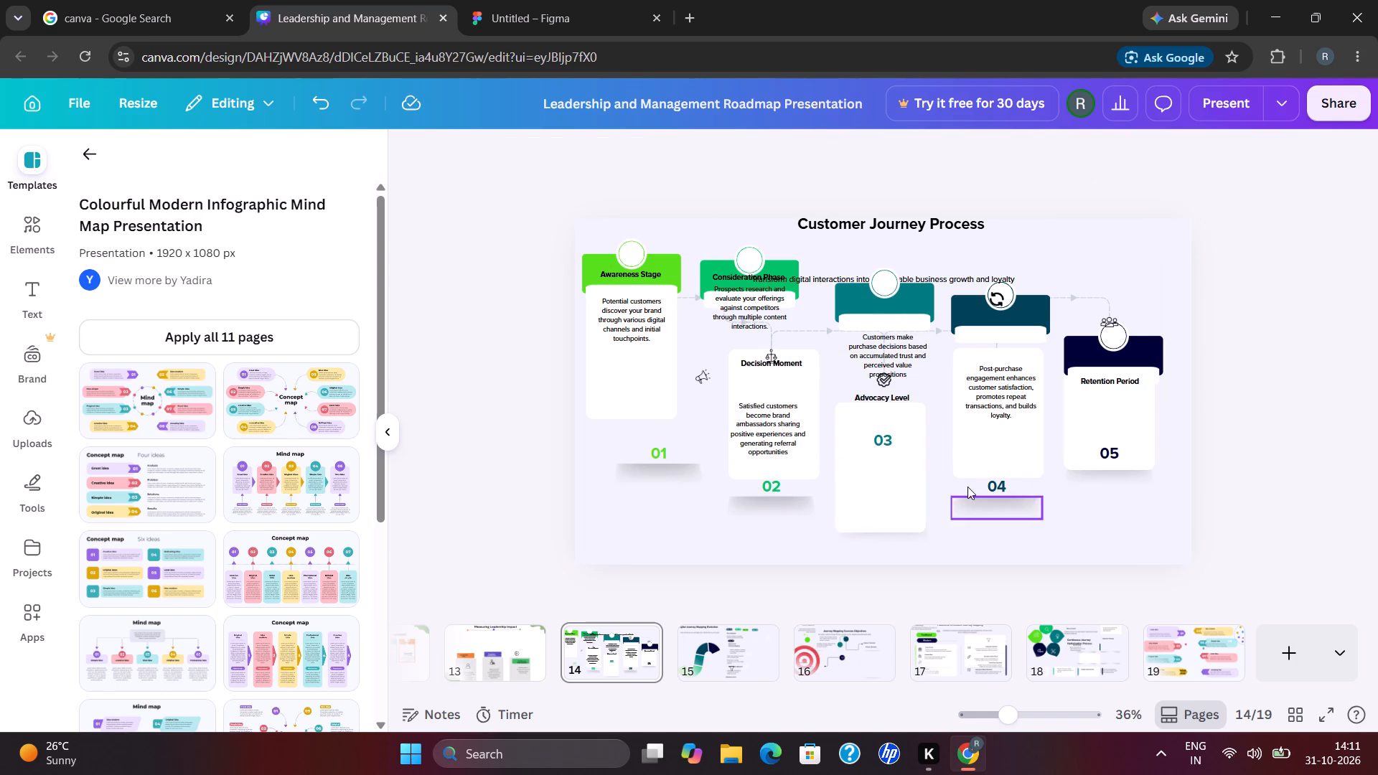
left_click_drag(990, 492, 873, 522)
left_click(995, 545)
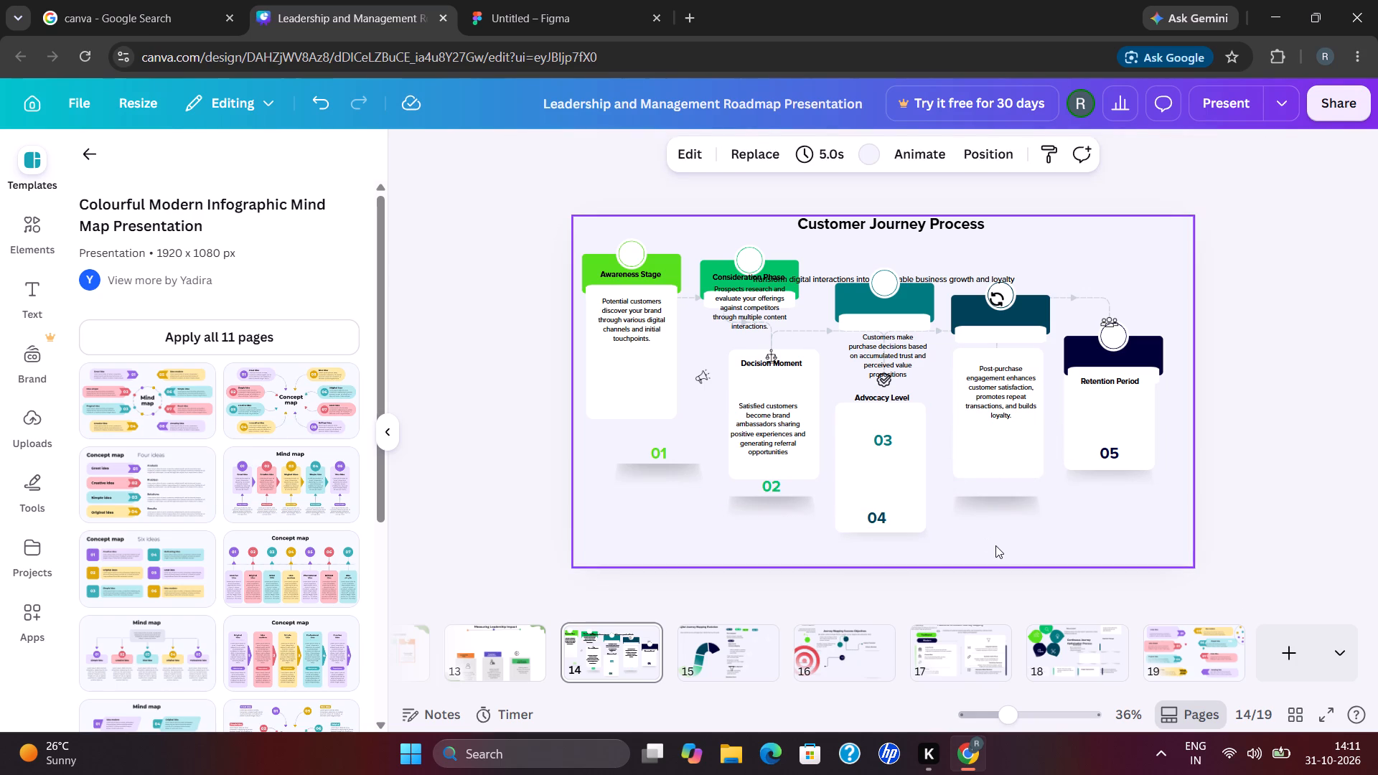
Move the number 03 onto the lower part of the Awareness Stage card's white box.
left_click_drag(878, 436, 990, 461)
left_click(1049, 553)
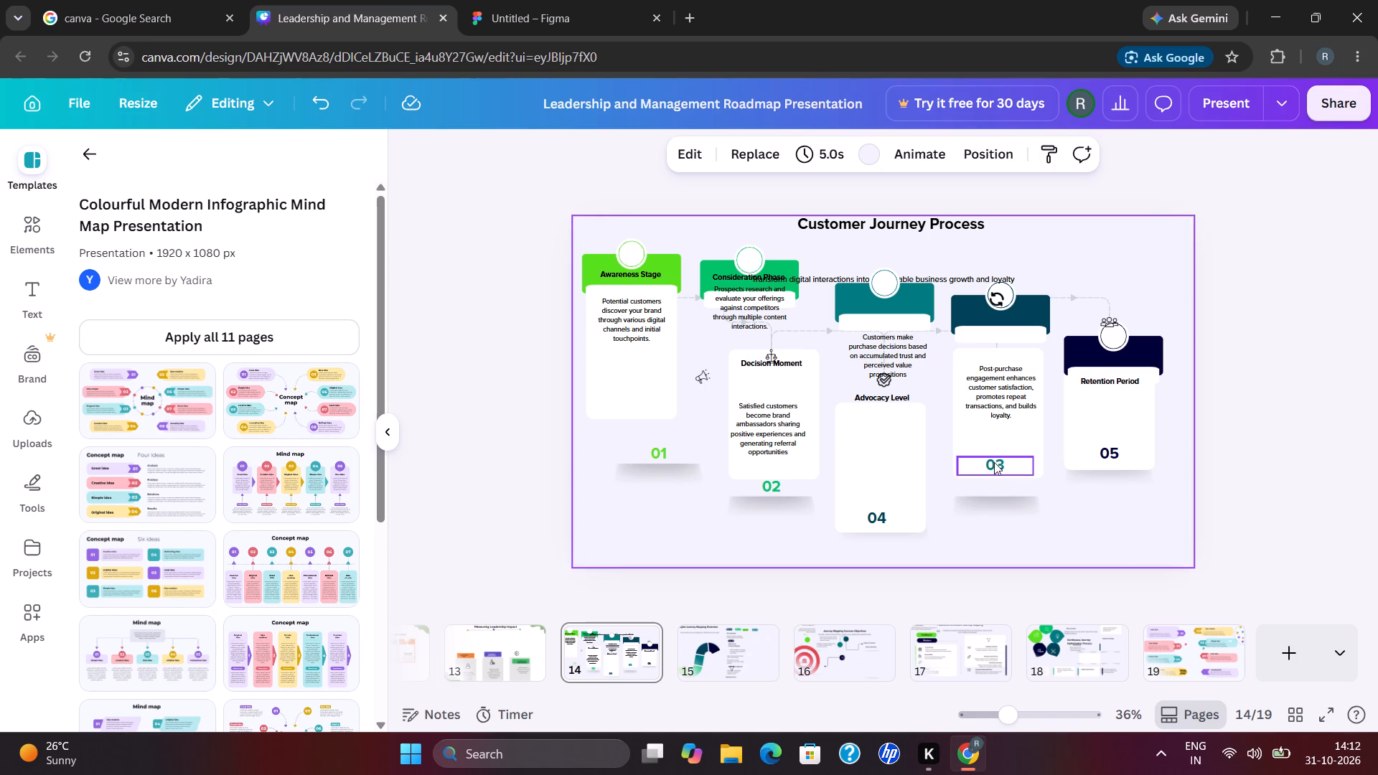
left_click_drag(996, 464, 631, 395)
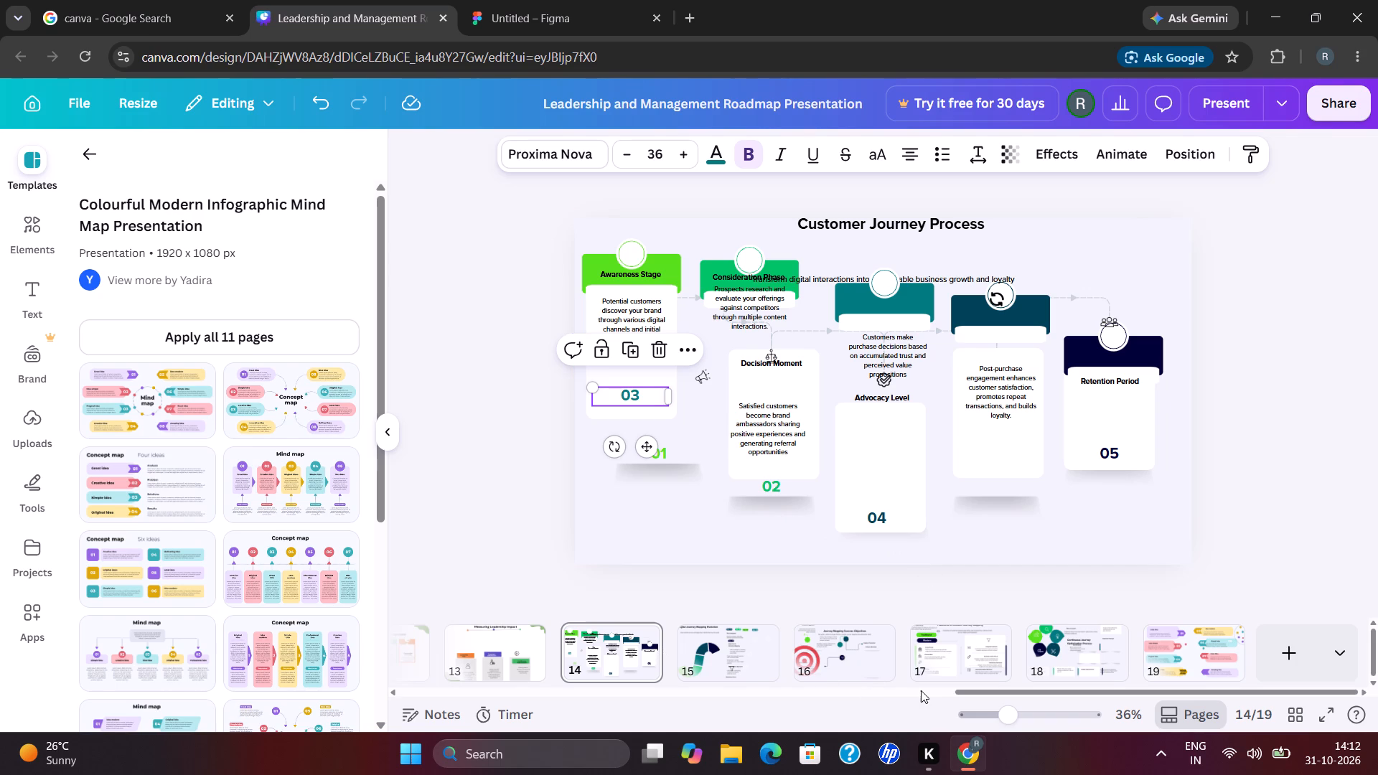
On slide 17, place the Brand-Centric Focus, Linear Funnel and Channel Silos texts beside the building, second and dice icons of the green-edged card.
scroll(921, 690, "left", 1)
left_click(982, 657)
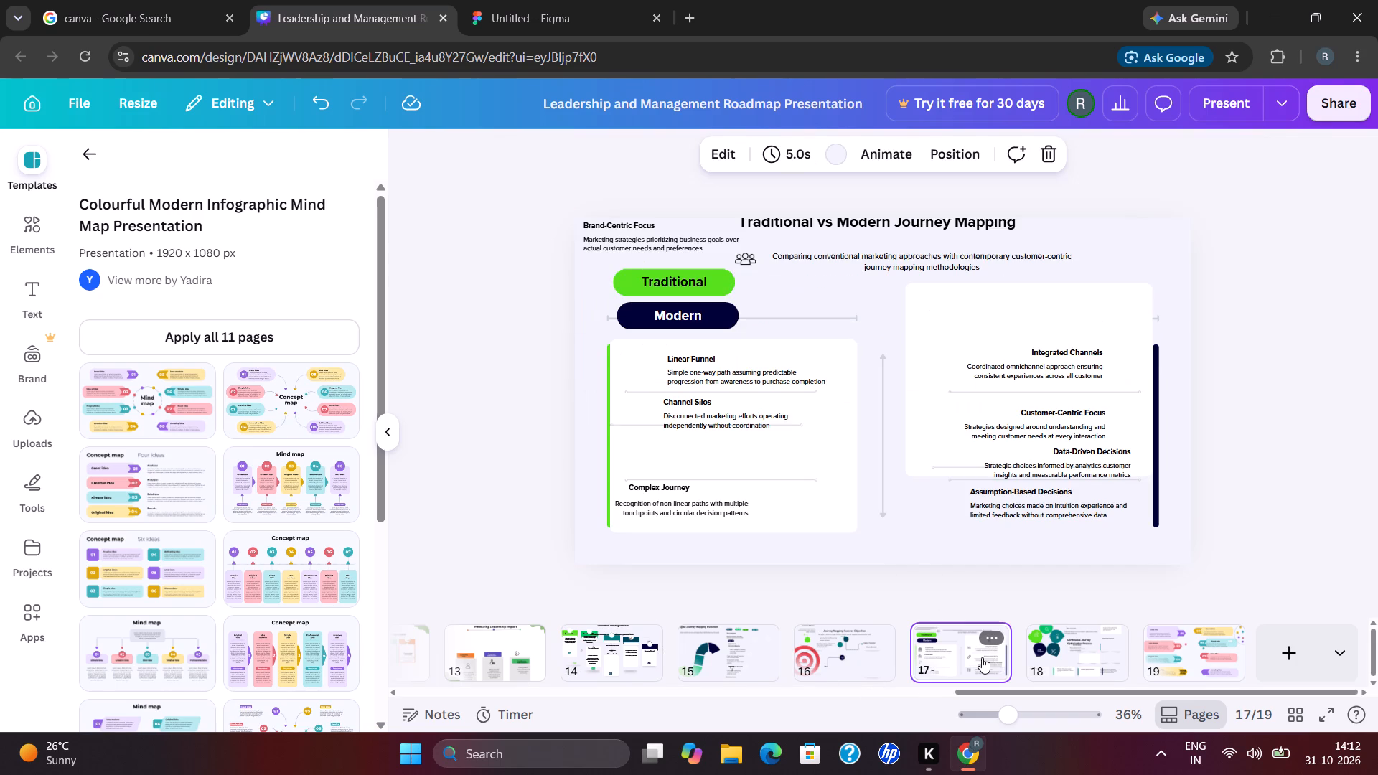
left_click_drag(780, 401, 779, 436)
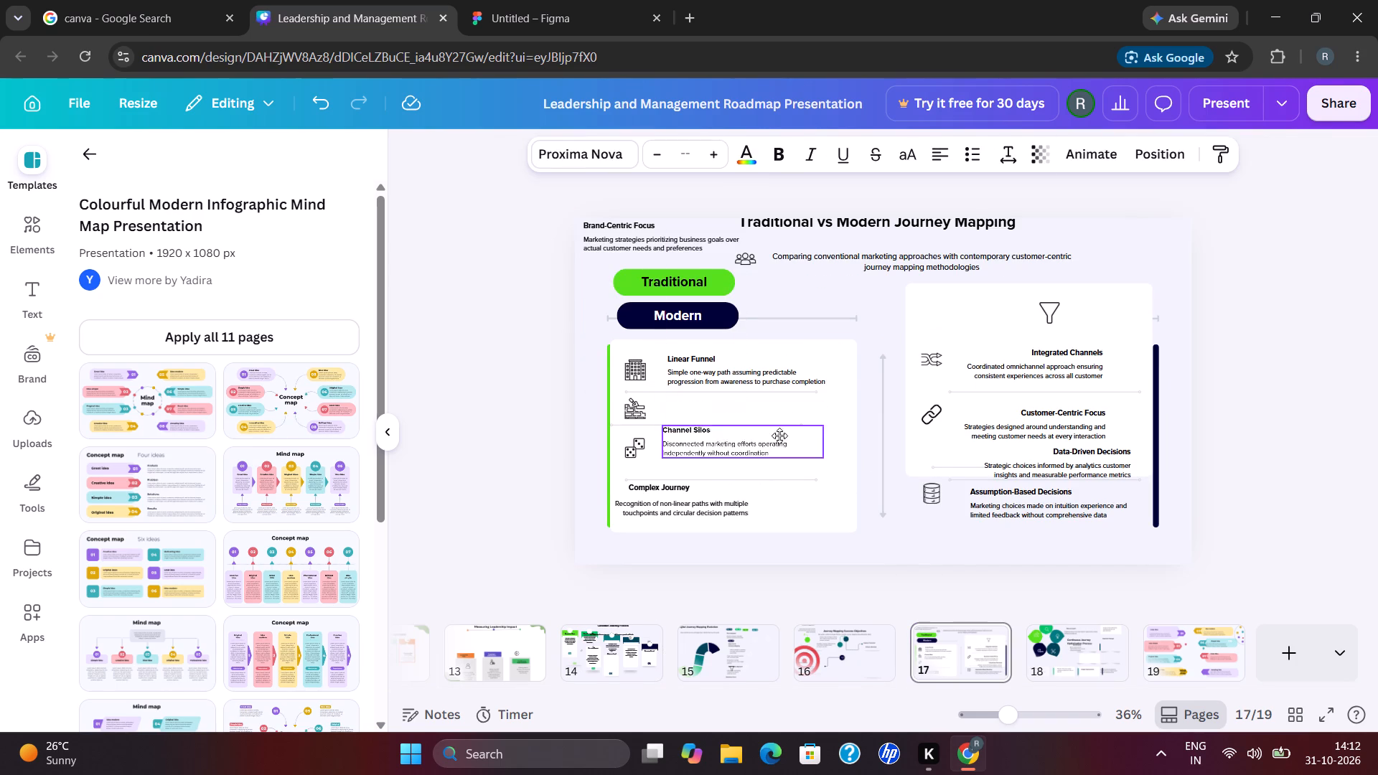
left_click_drag(779, 436, 780, 445)
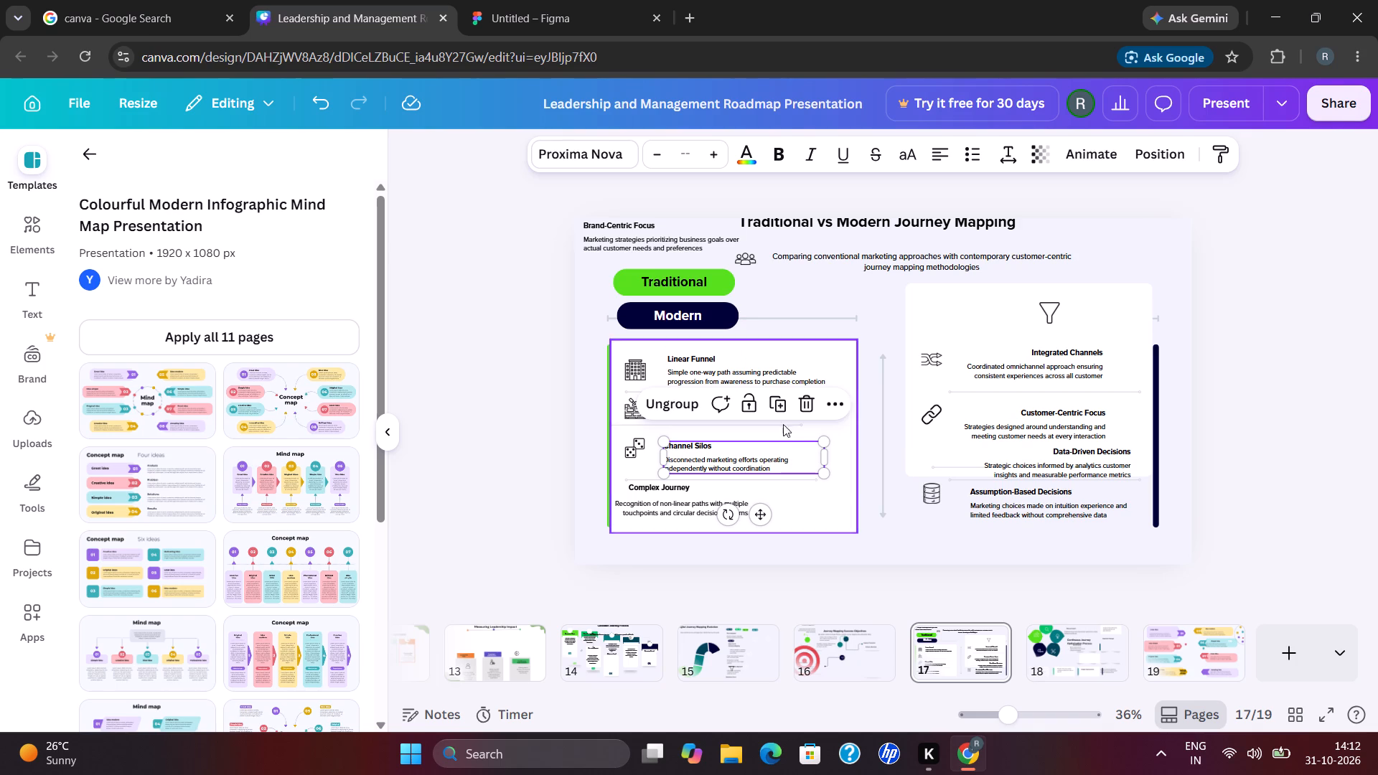
left_click_drag(779, 370, 770, 408)
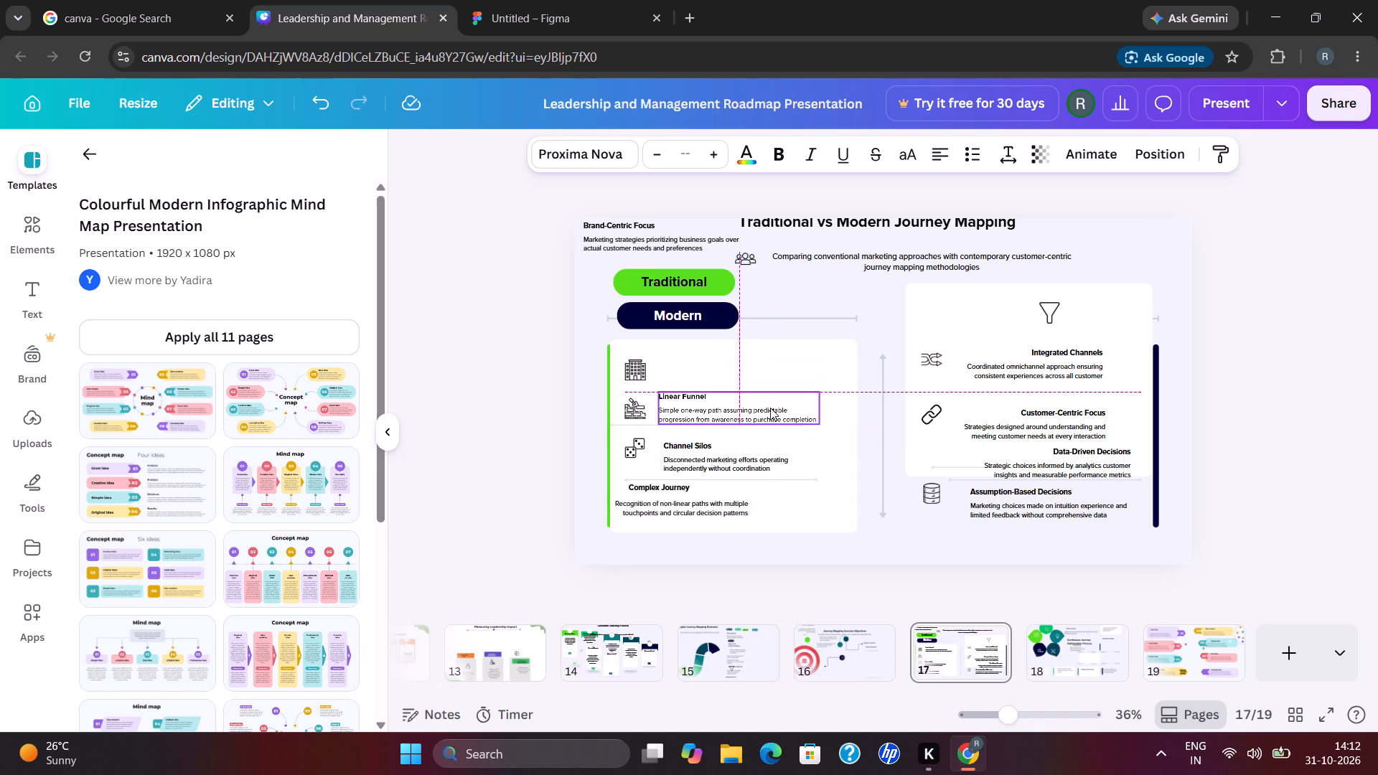
left_click_drag(689, 241, 772, 369)
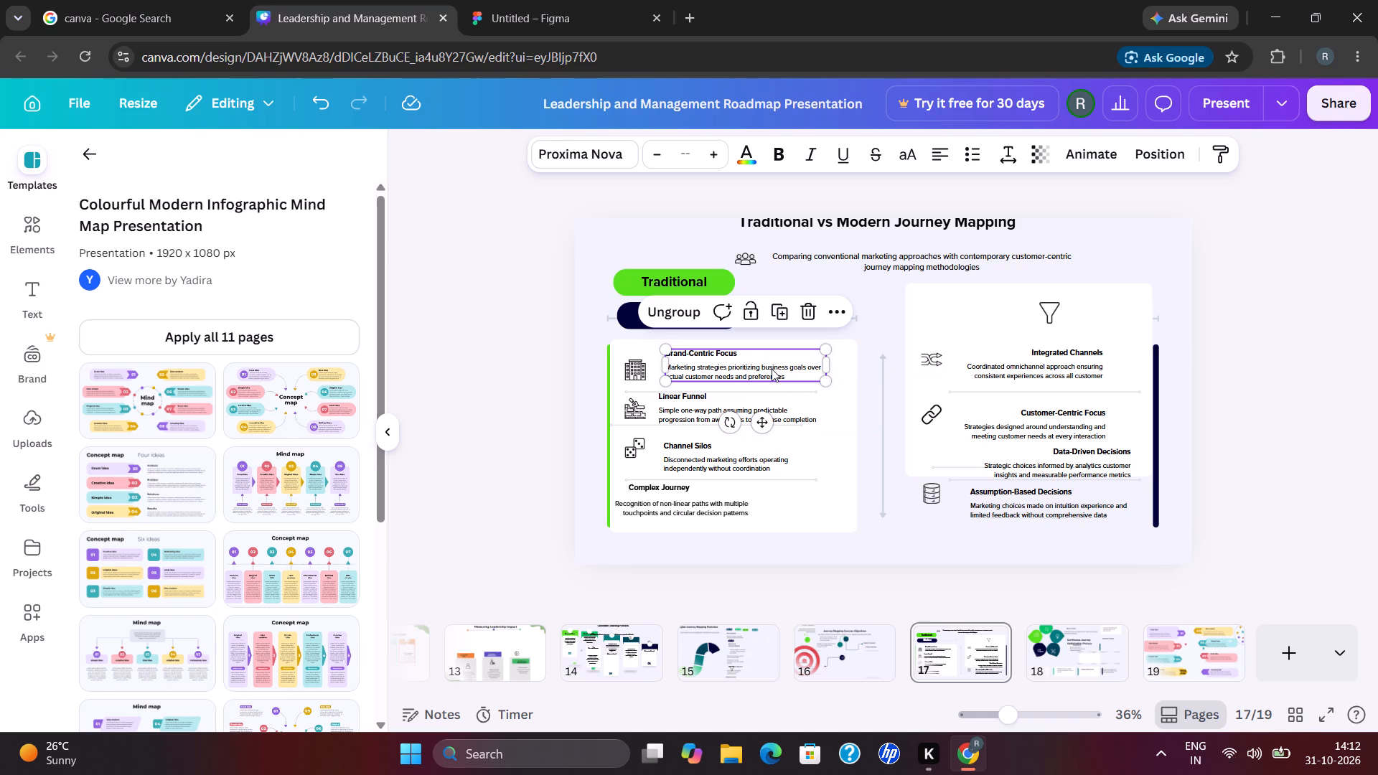
left_click(772, 369)
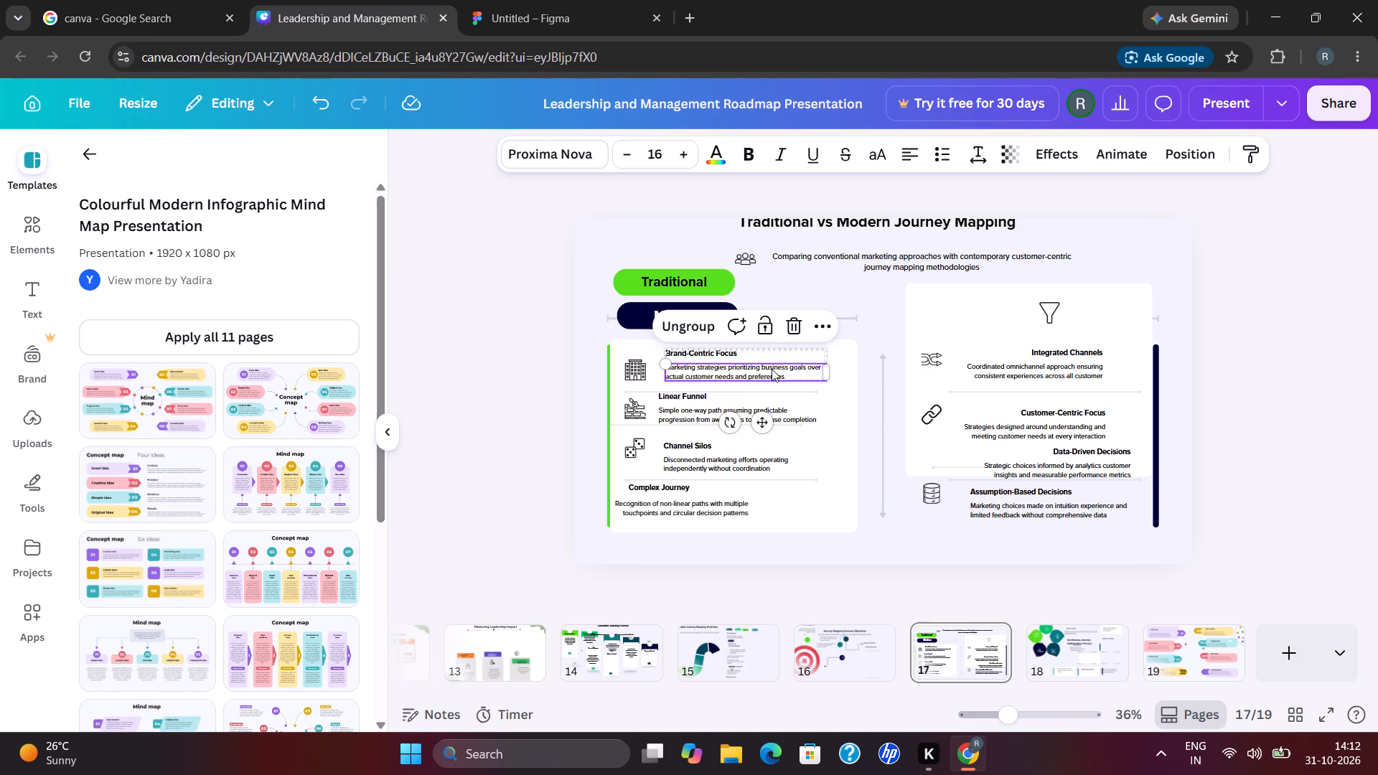
Move the link, funnel and database icons on slide 17 toward the inner edge of the card beside the dark blue bar.
left_click_drag(932, 415, 937, 448)
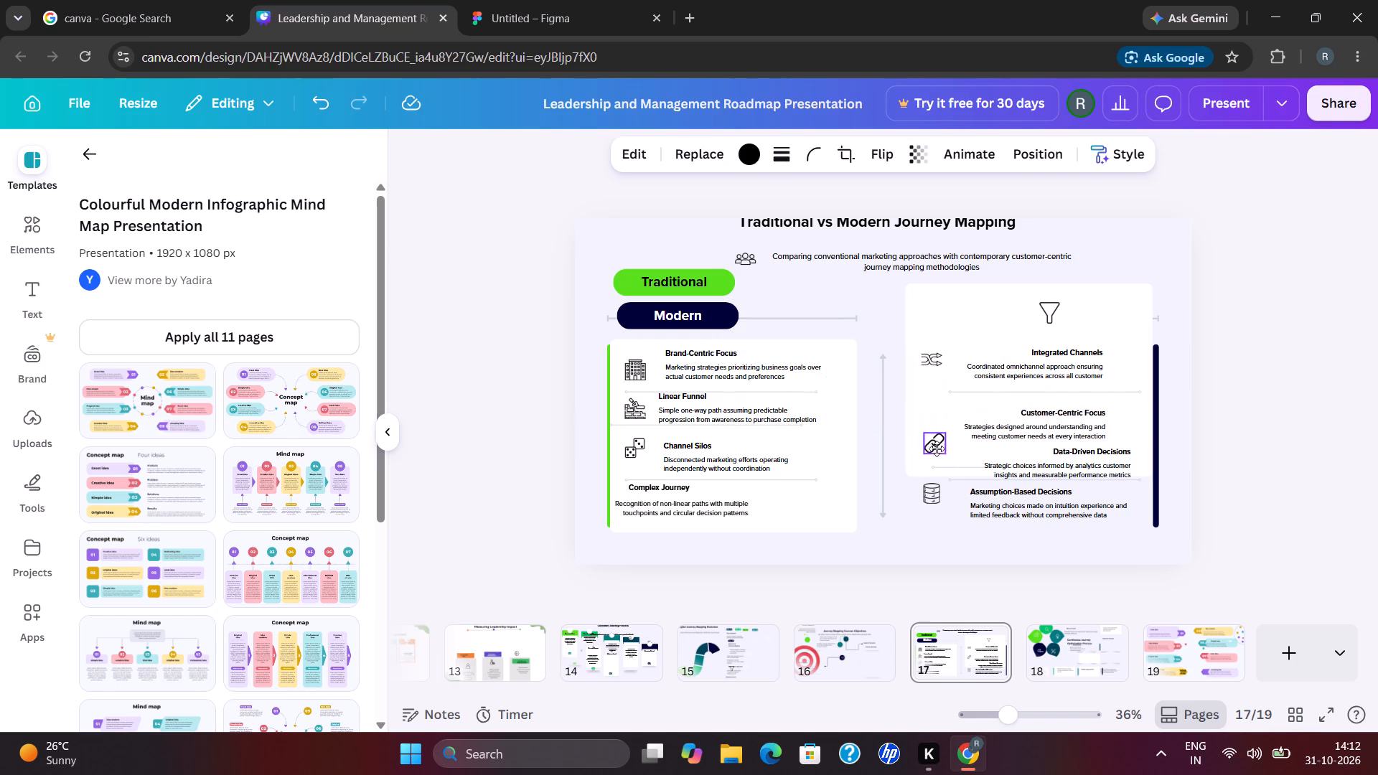
left_click_drag(937, 448, 936, 451)
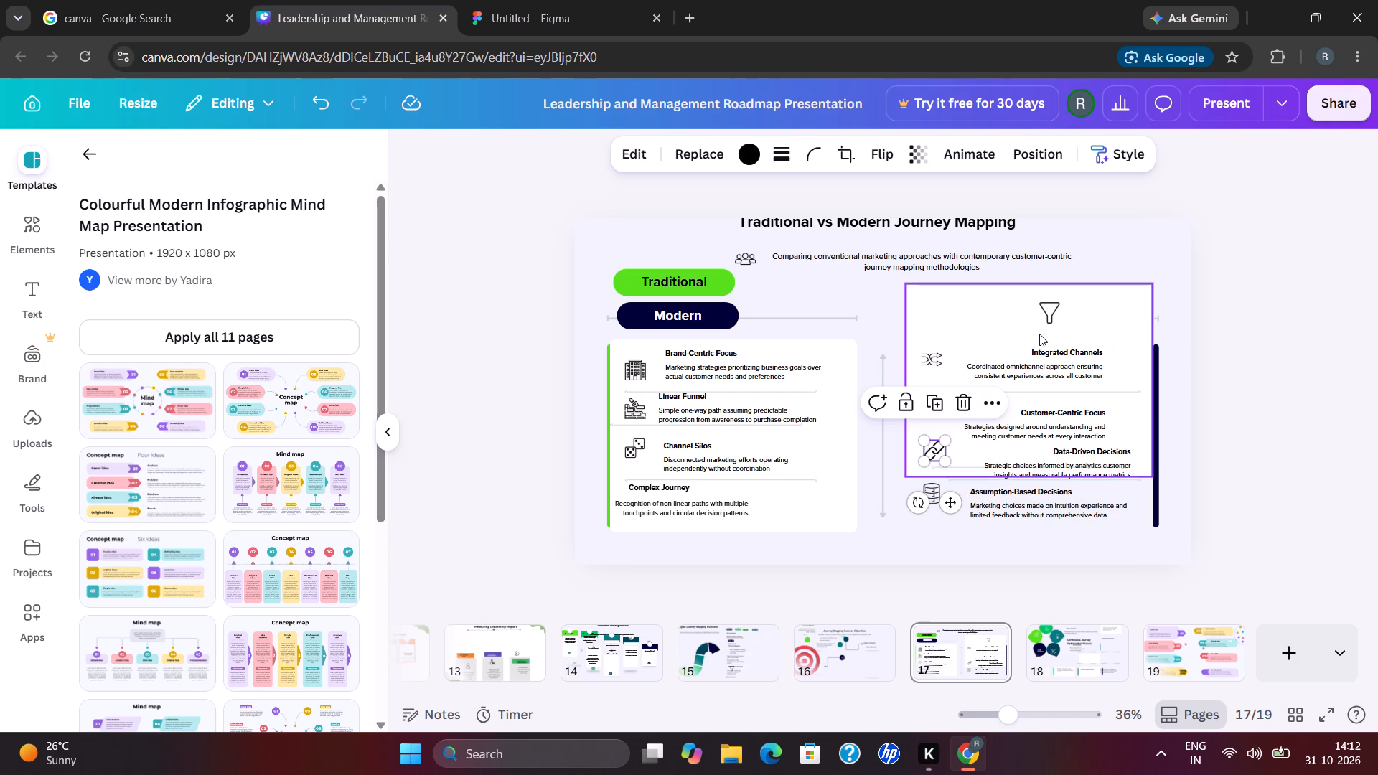
left_click_drag(1047, 318, 983, 311)
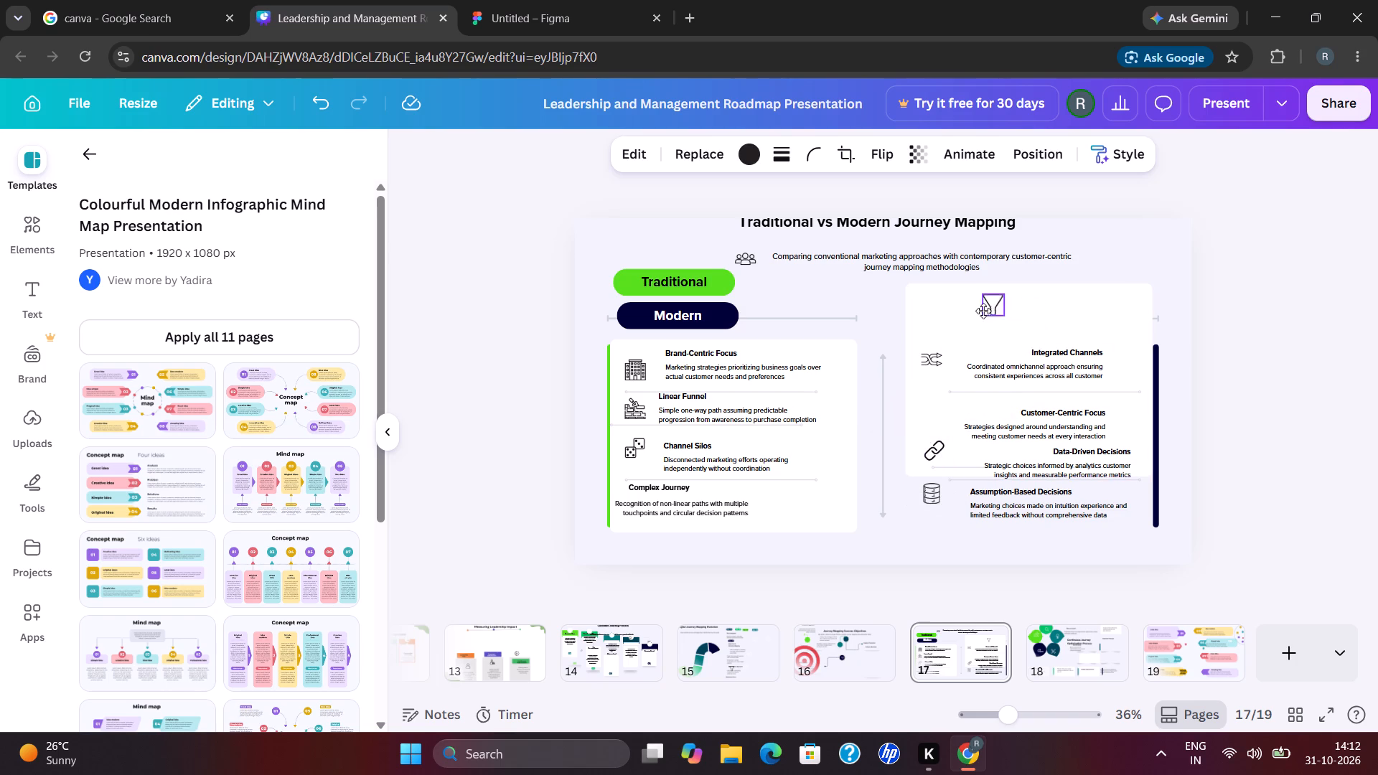
left_click_drag(983, 311, 921, 311)
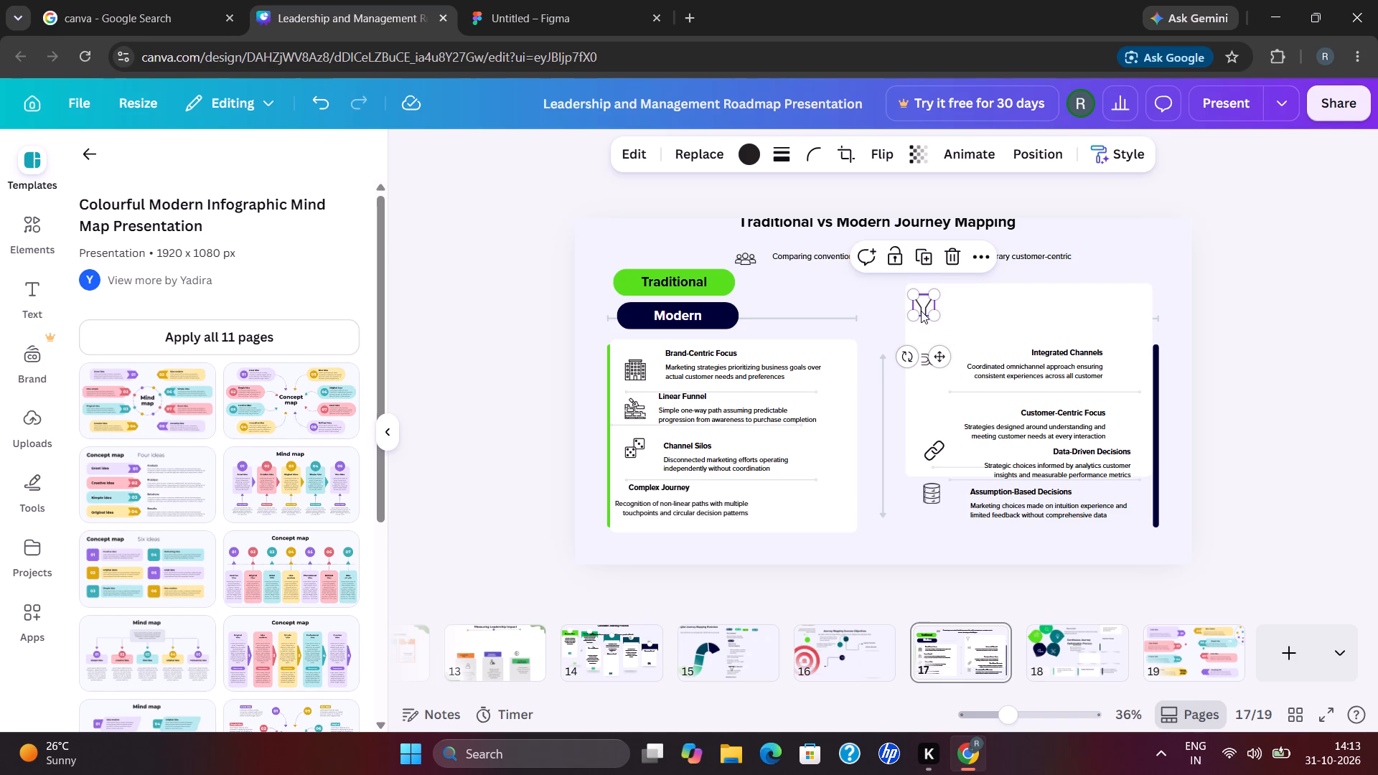
left_click_drag(924, 448, 922, 441)
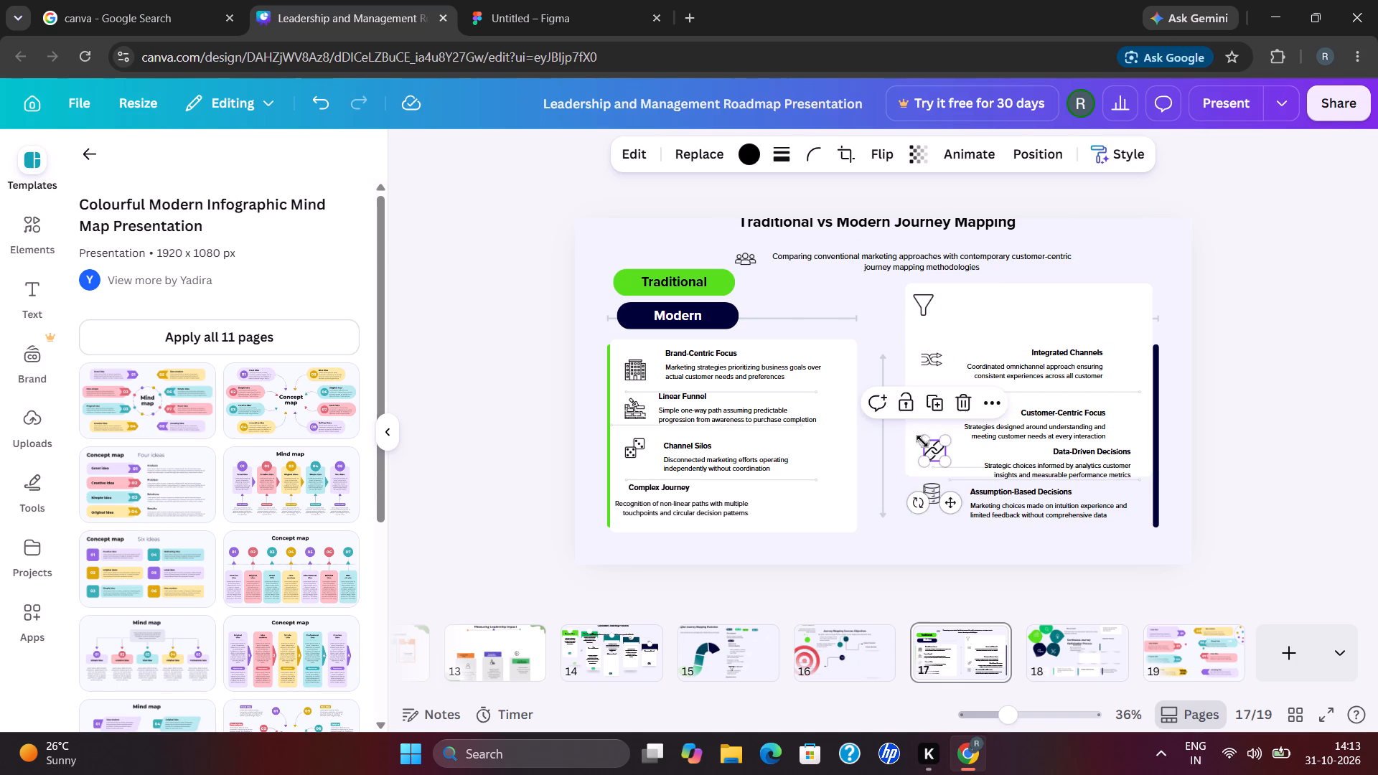
left_click_drag(922, 441, 909, 408)
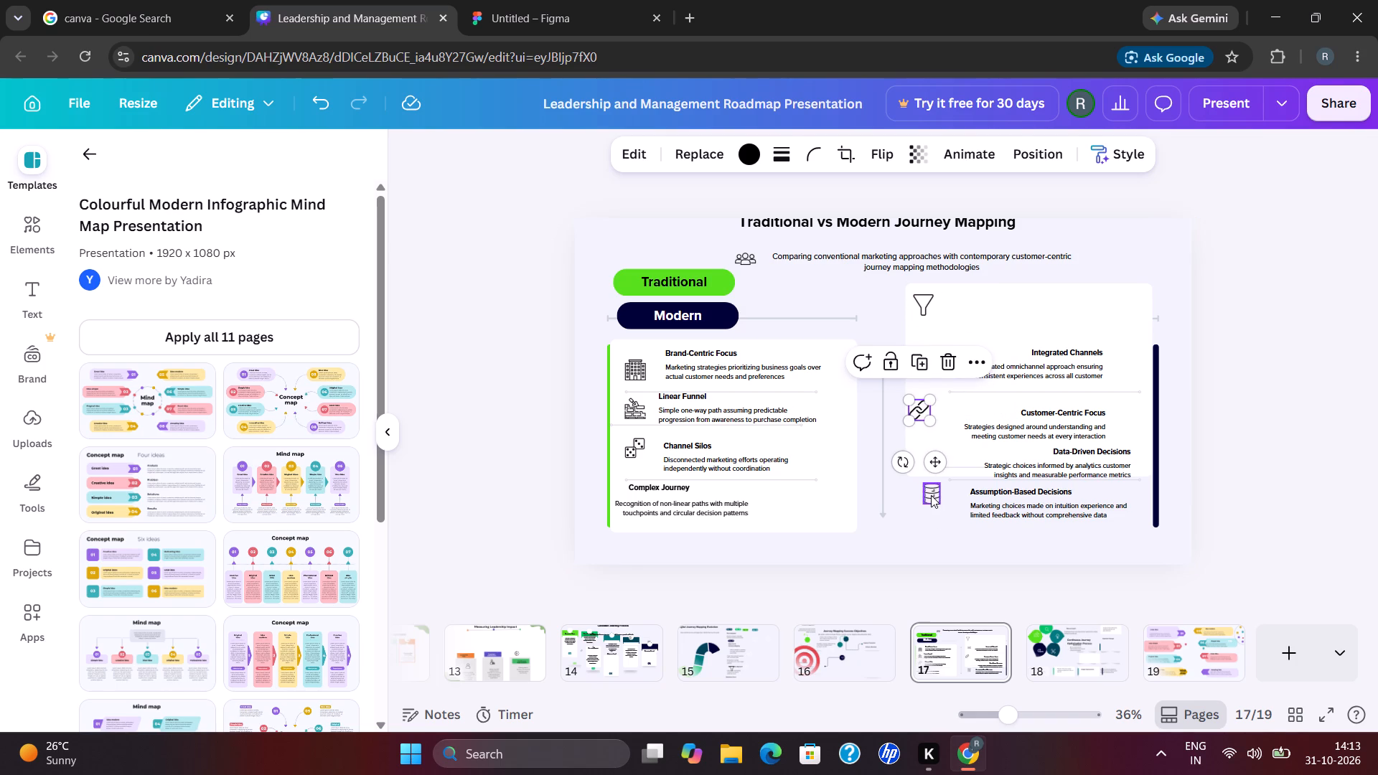
left_click_drag(931, 495, 918, 498)
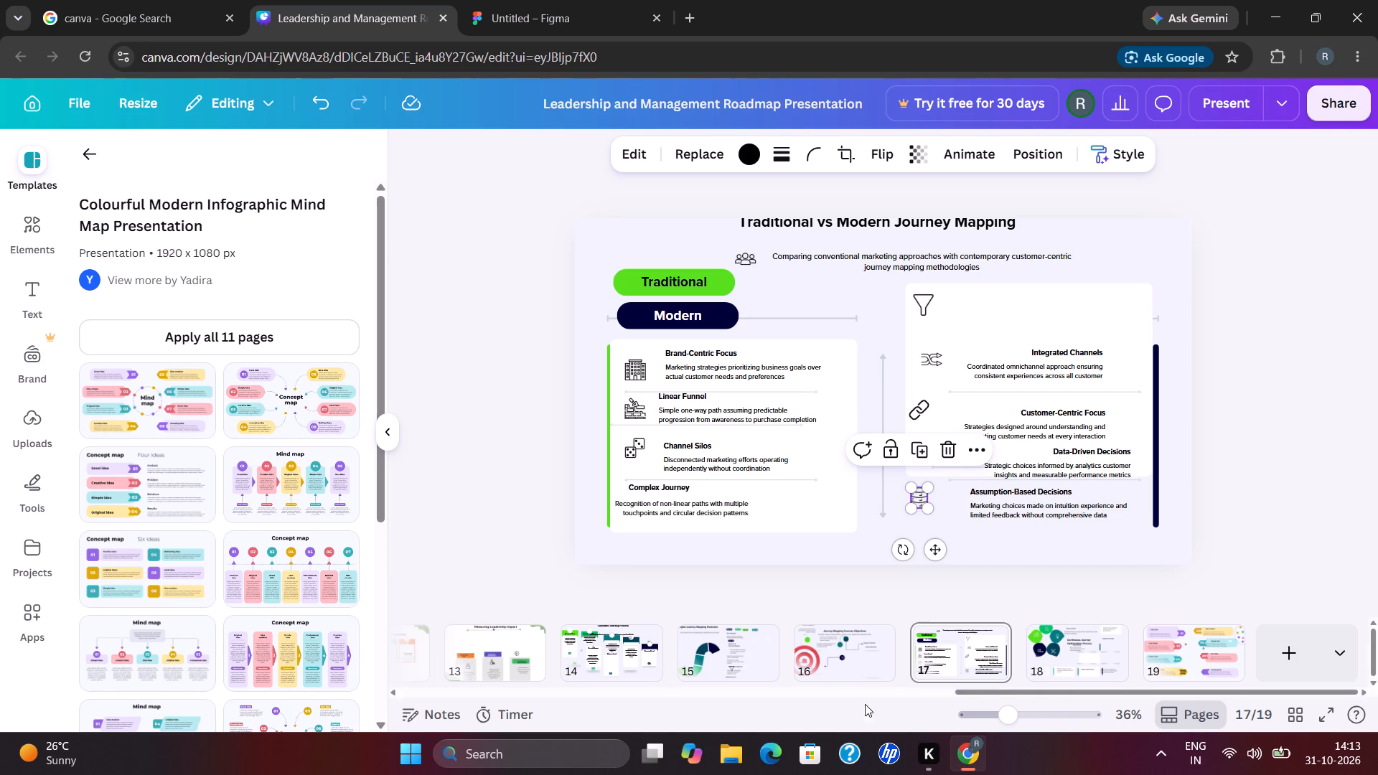
Add a new slide 20 after the last slide and apply the seven-column Concept map template layout to it.
left_click(1085, 642)
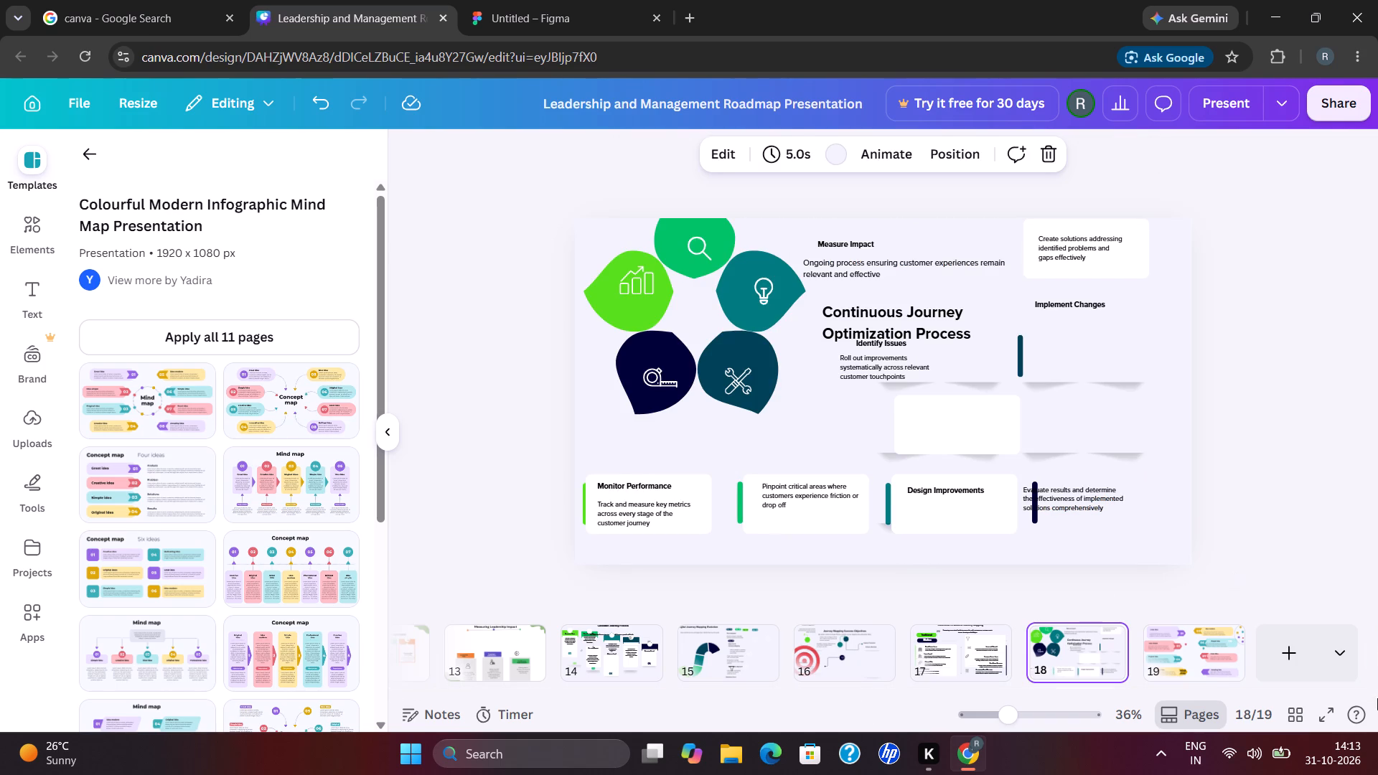
left_click(1289, 659)
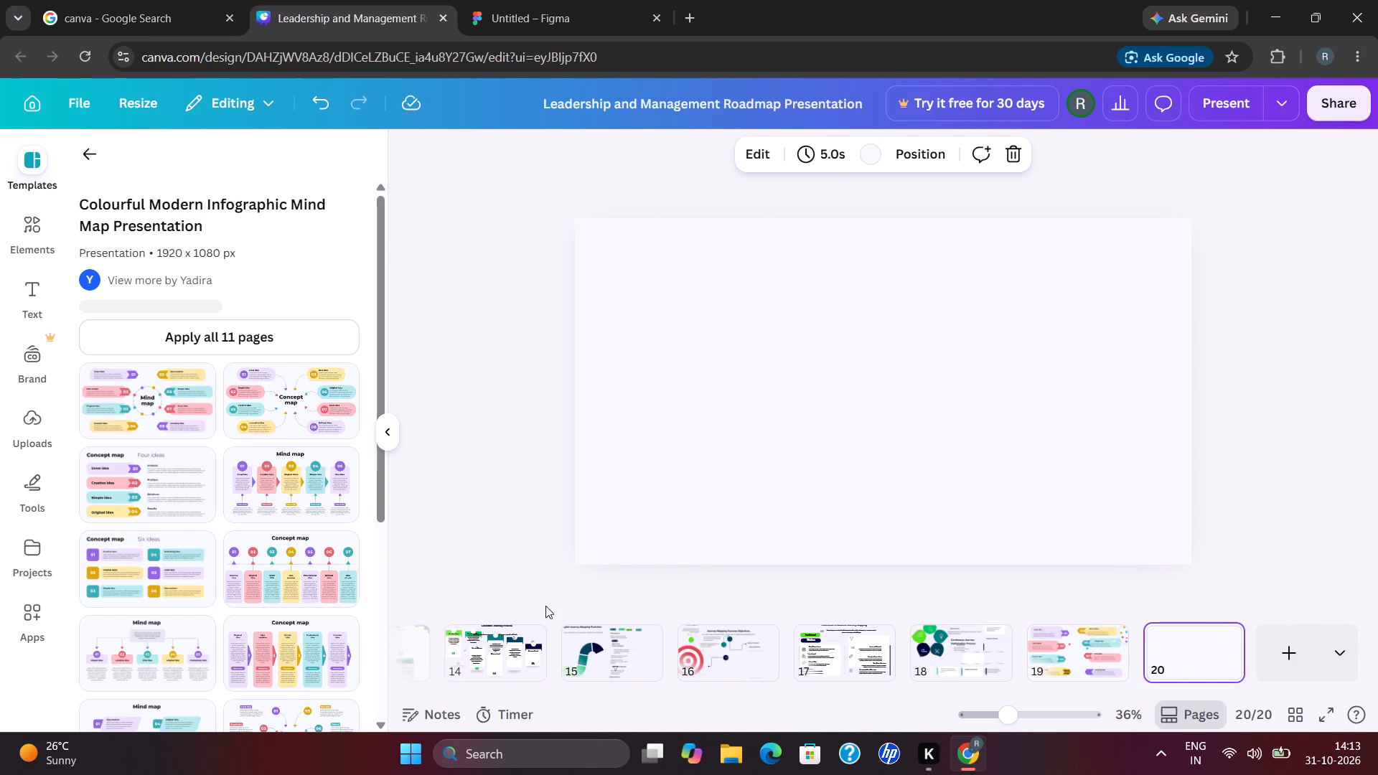
left_click(312, 569)
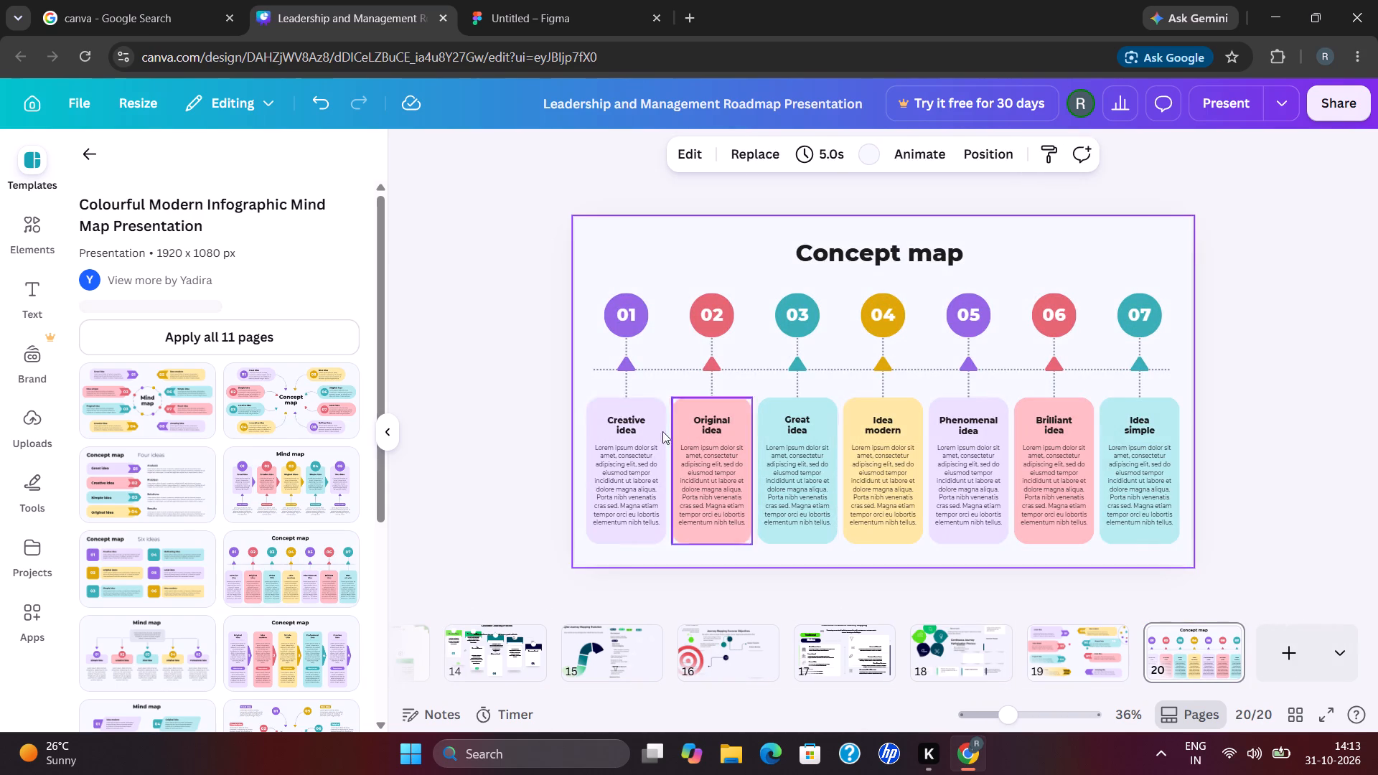
Raise the purple 01 circle, its number and its triangle above the other columns' markers on slide 20.
left_click_drag(631, 329, 630, 323)
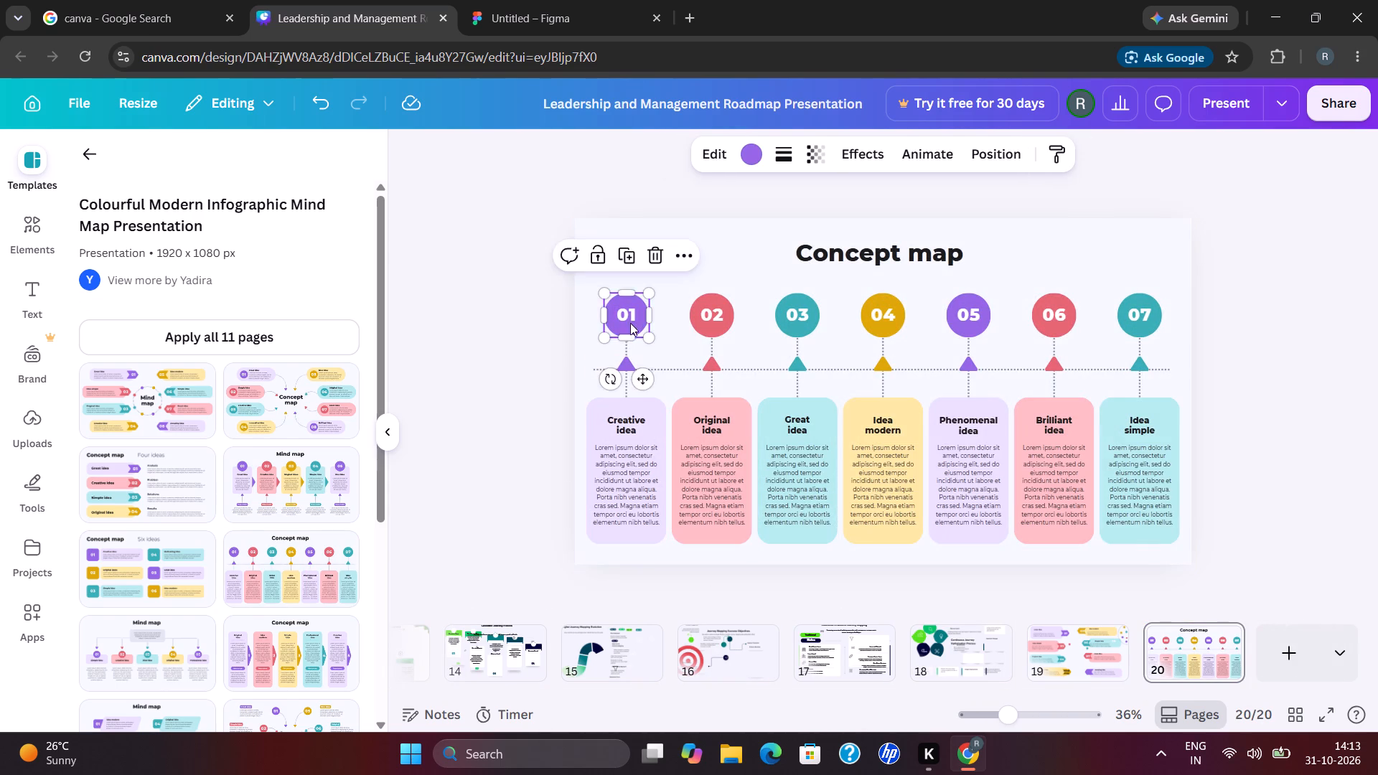
left_click_drag(630, 323, 622, 276)
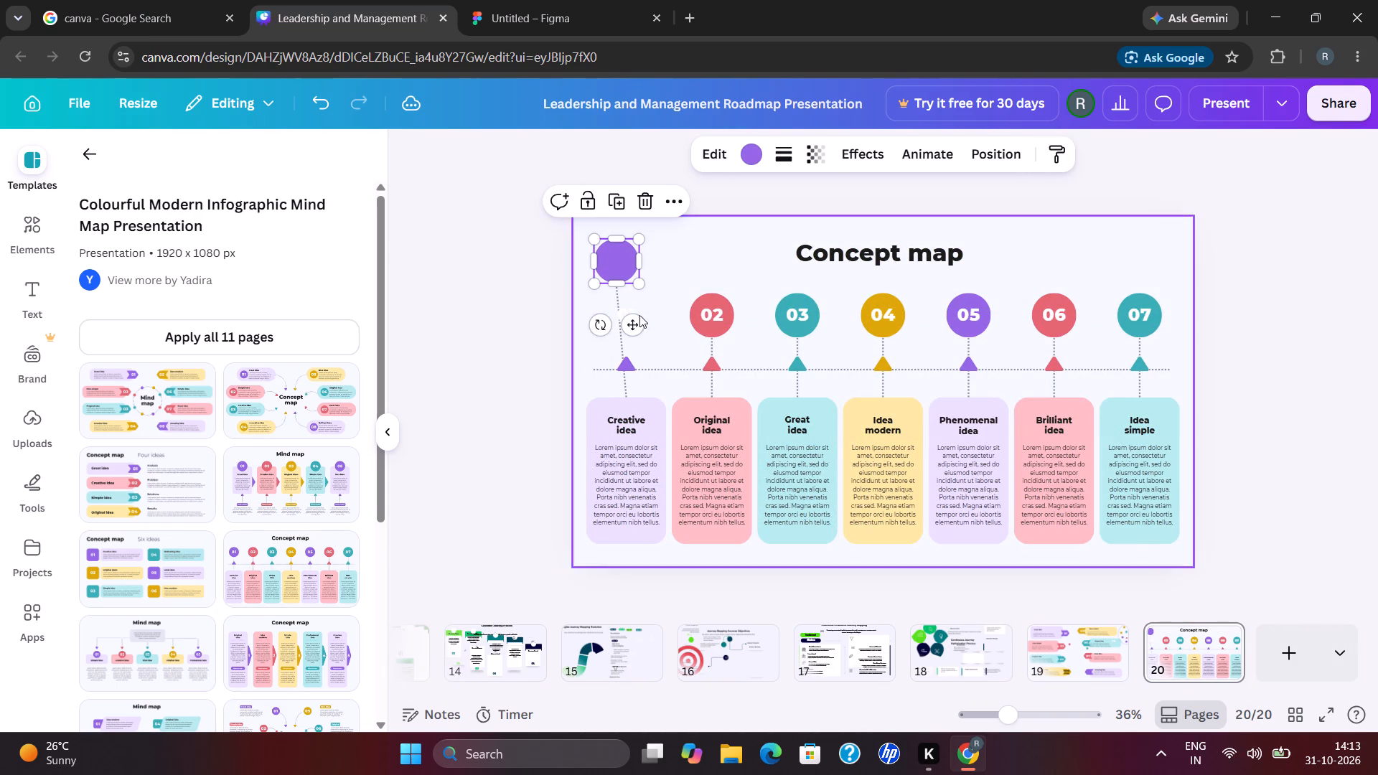
left_click(624, 320)
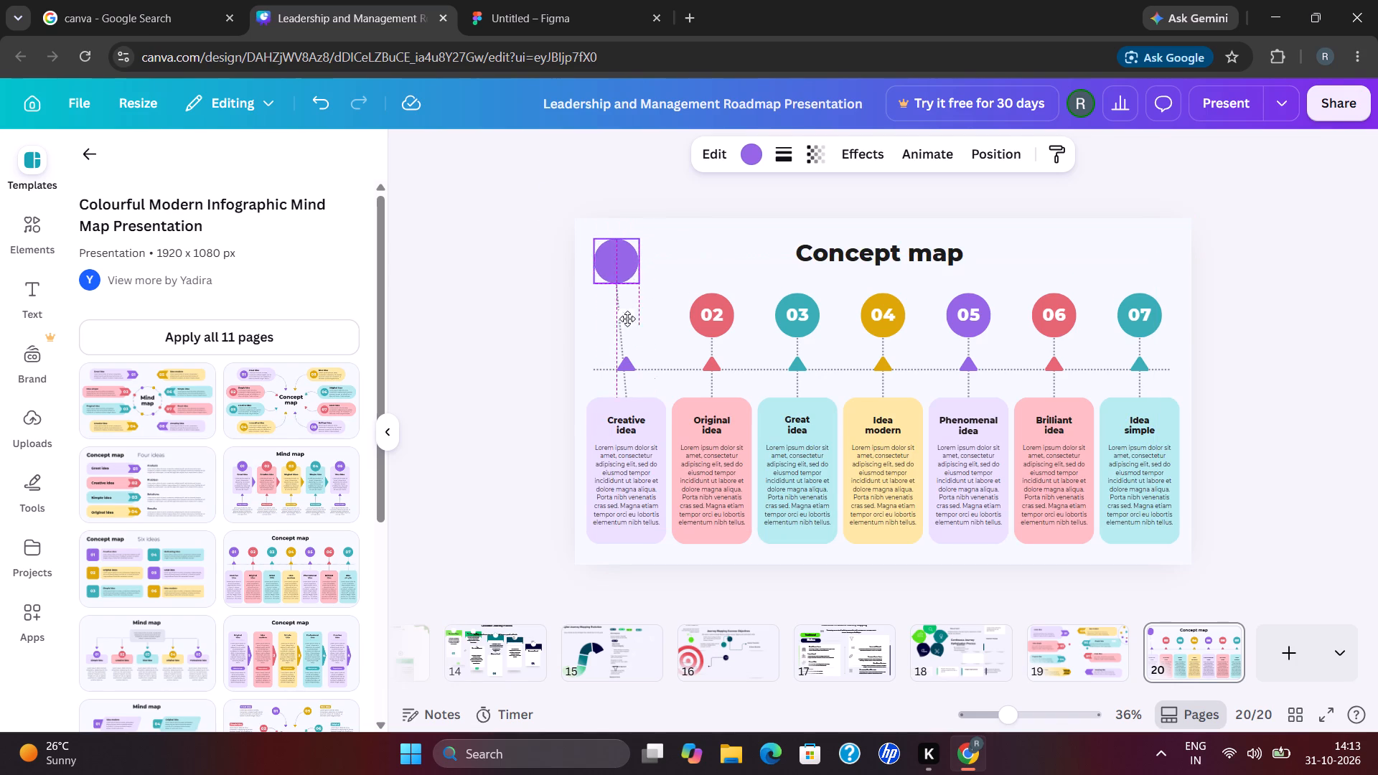
left_click(627, 319)
left_click(677, 299)
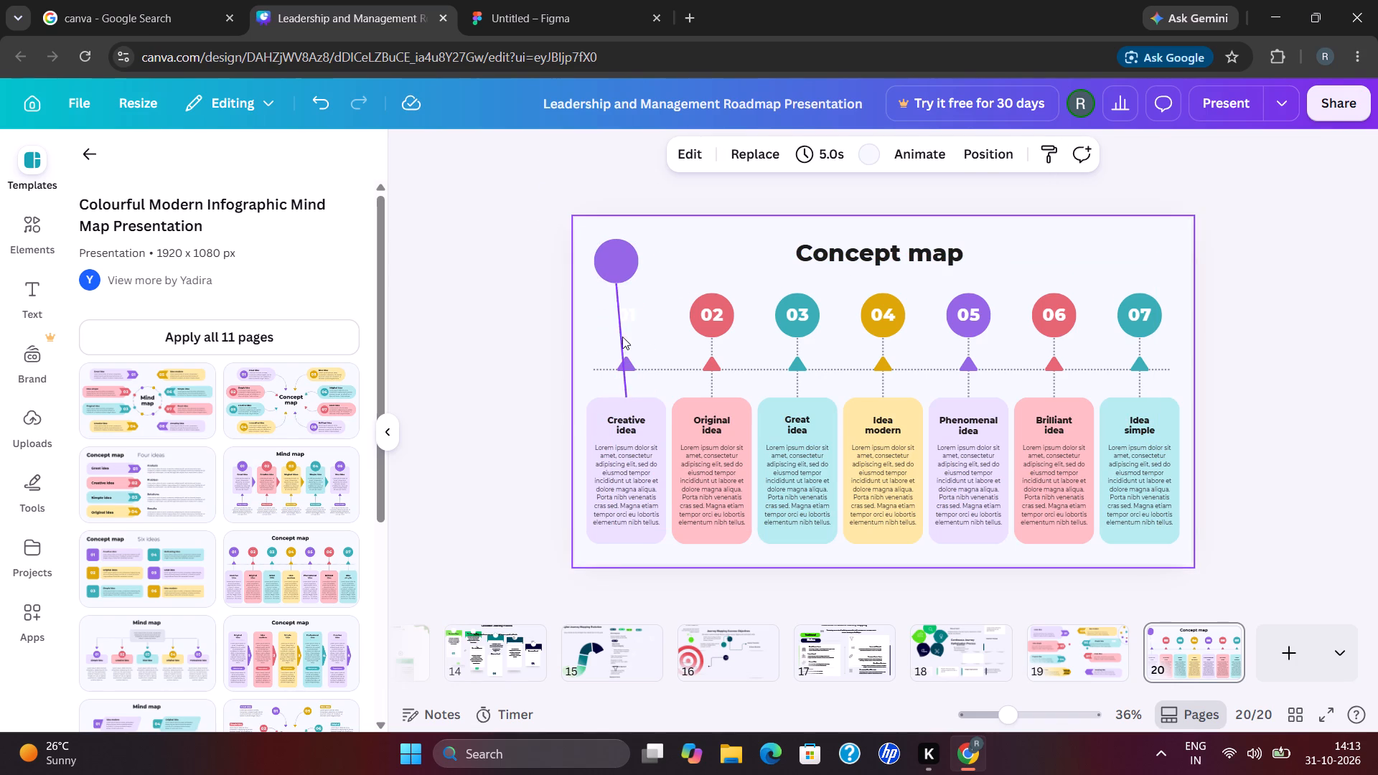
left_click_drag(628, 320, 617, 268)
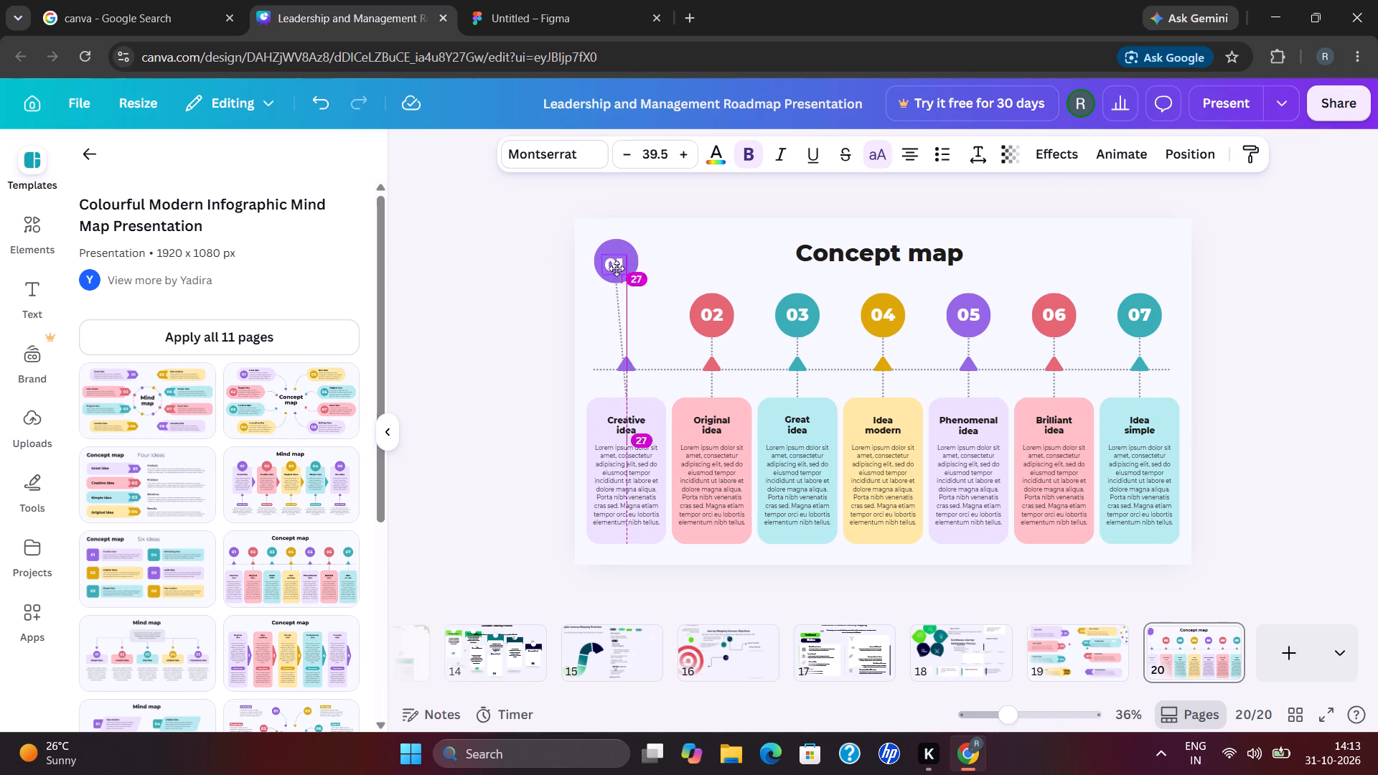
left_click_drag(617, 268, 617, 266)
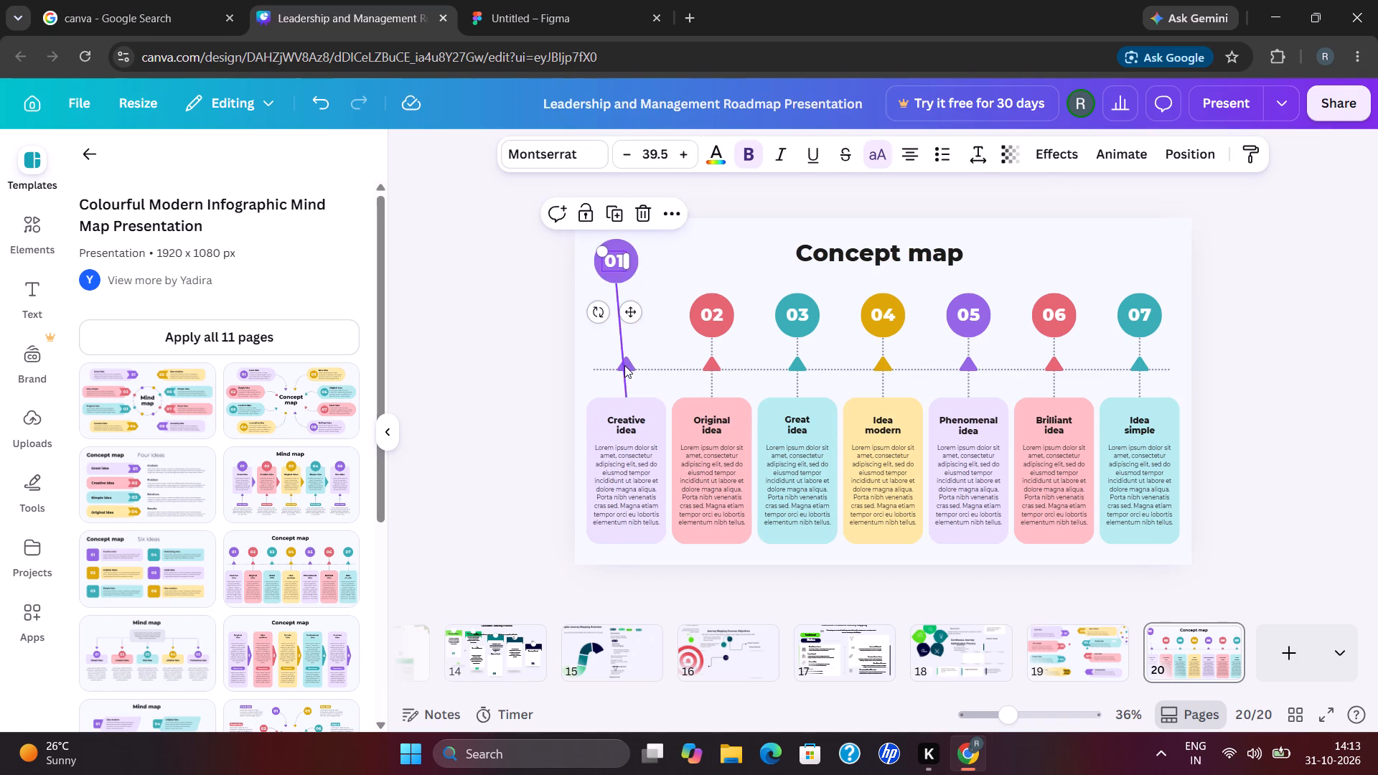
left_click_drag(624, 365, 613, 326)
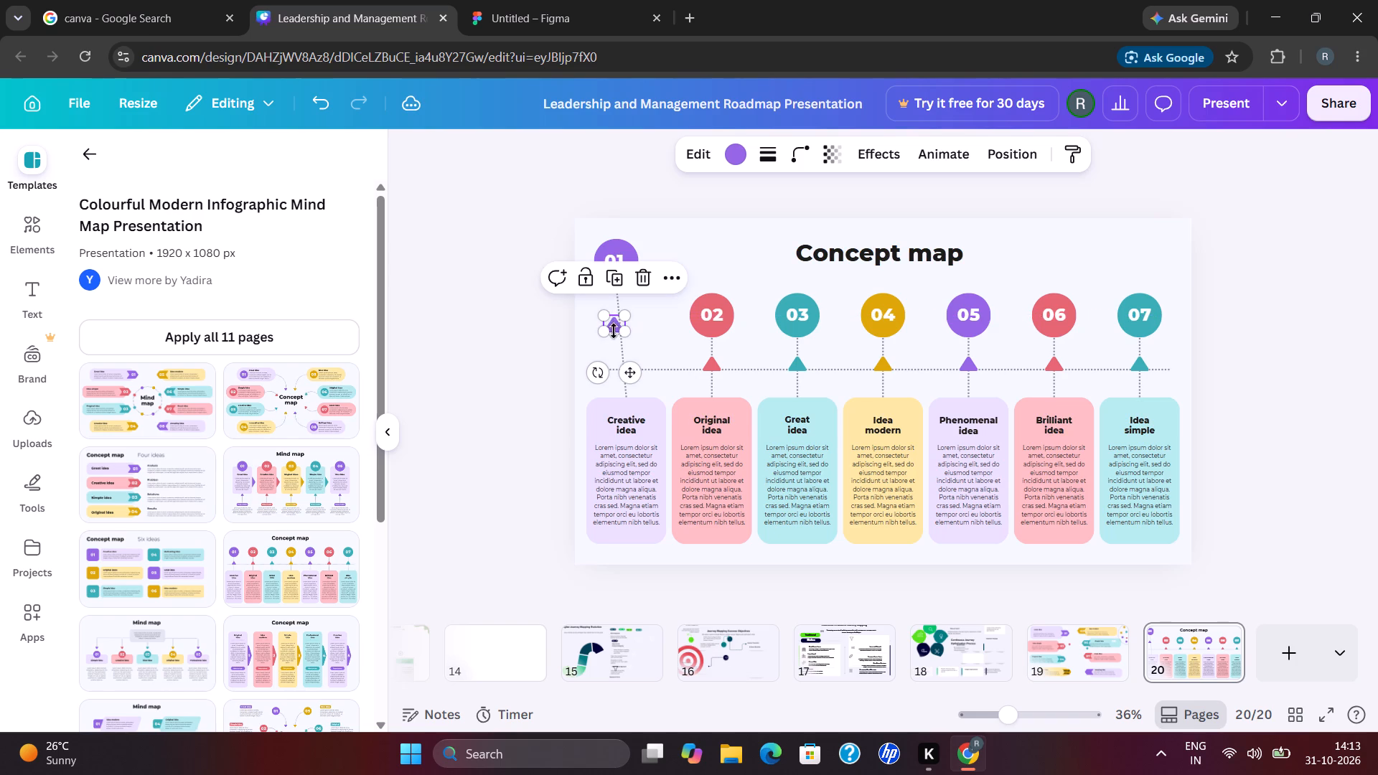
Rotate the dotted connector below circle 01 to vertical and shift the Creative idea body text back onto its purple card.
left_click(624, 349)
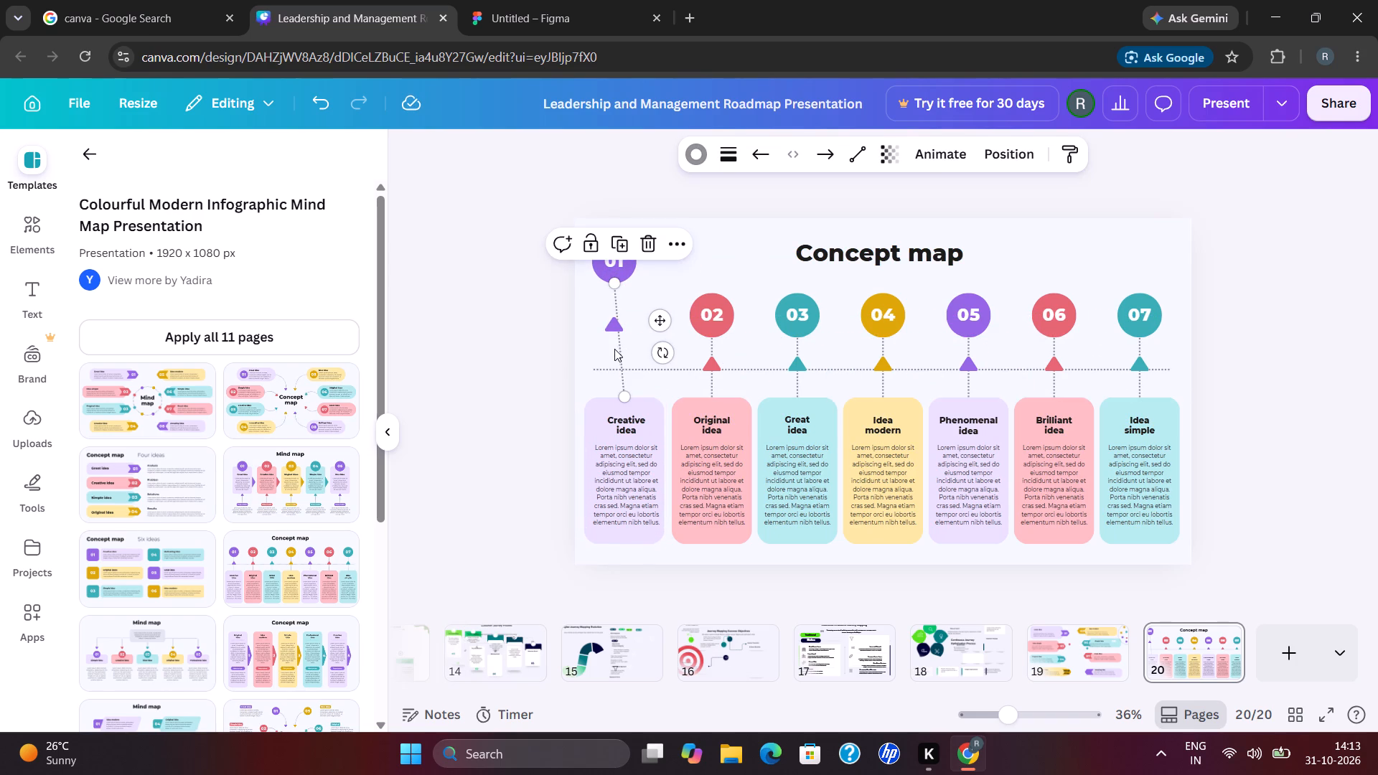
left_click_drag(654, 349, 654, 358)
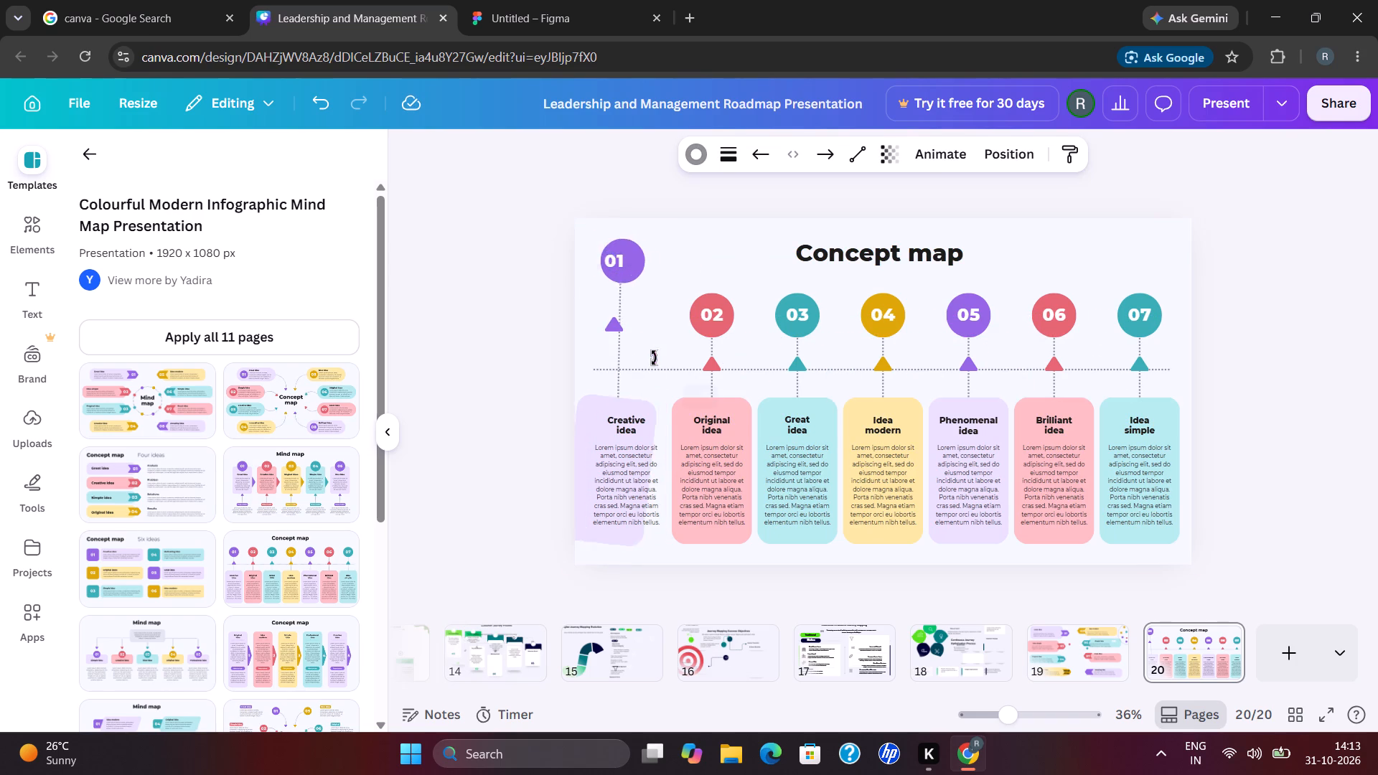
left_click_drag(654, 358, 633, 339)
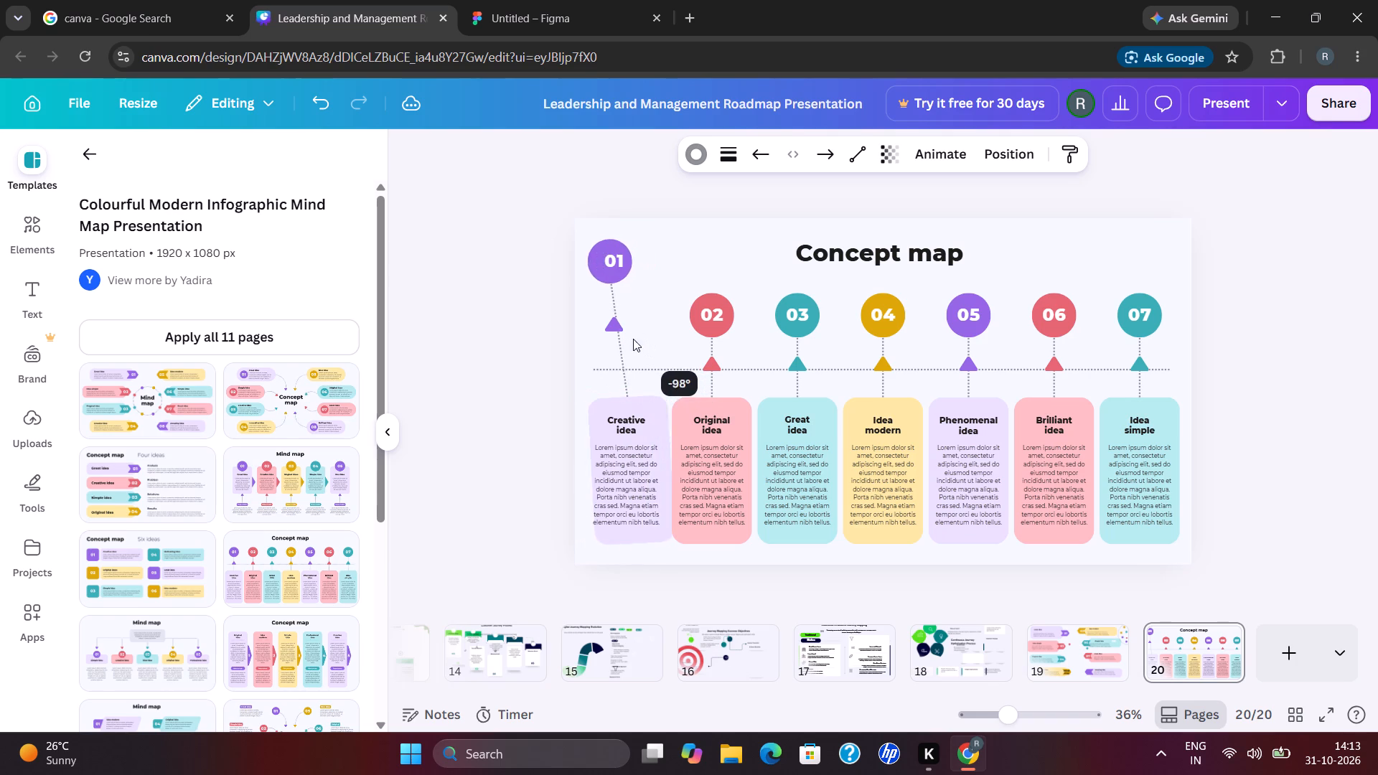
left_click_drag(633, 339, 634, 344)
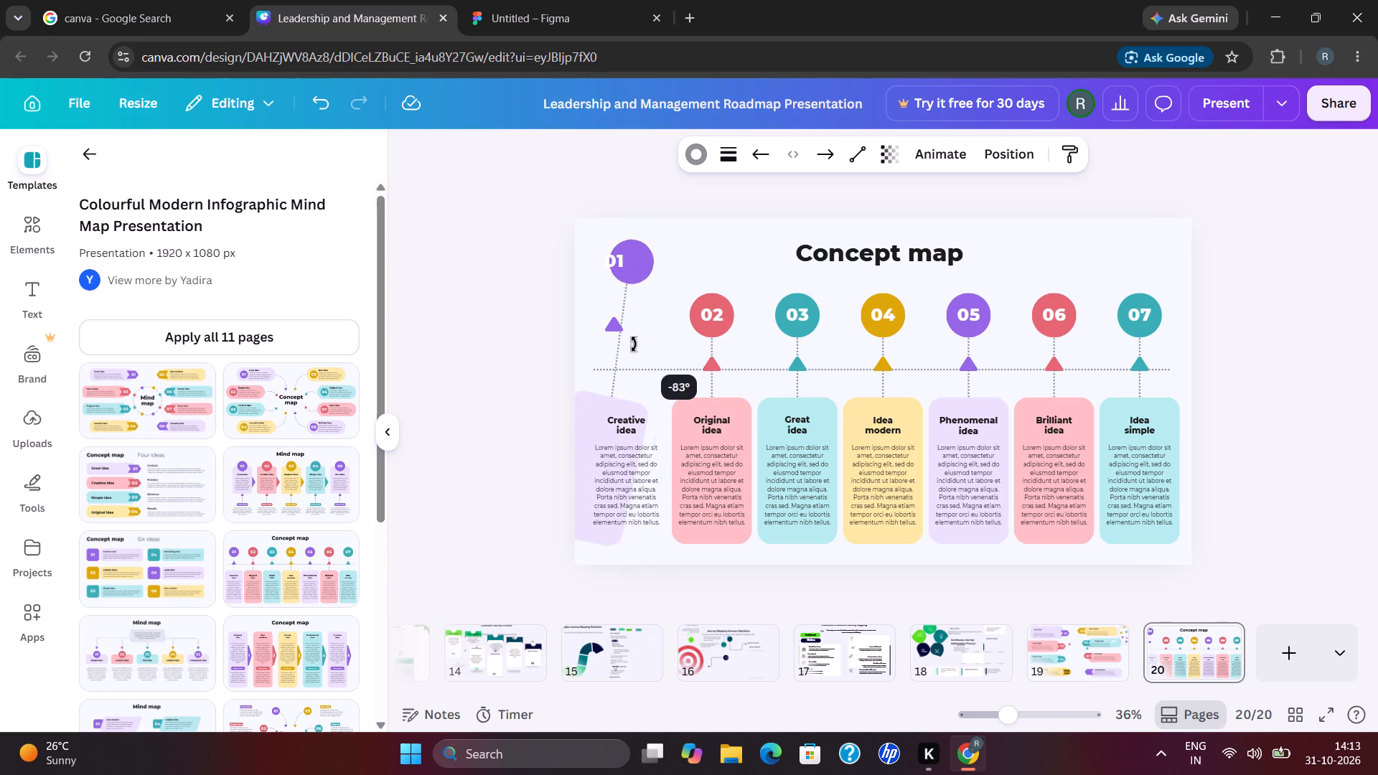
left_click_drag(634, 344, 632, 340)
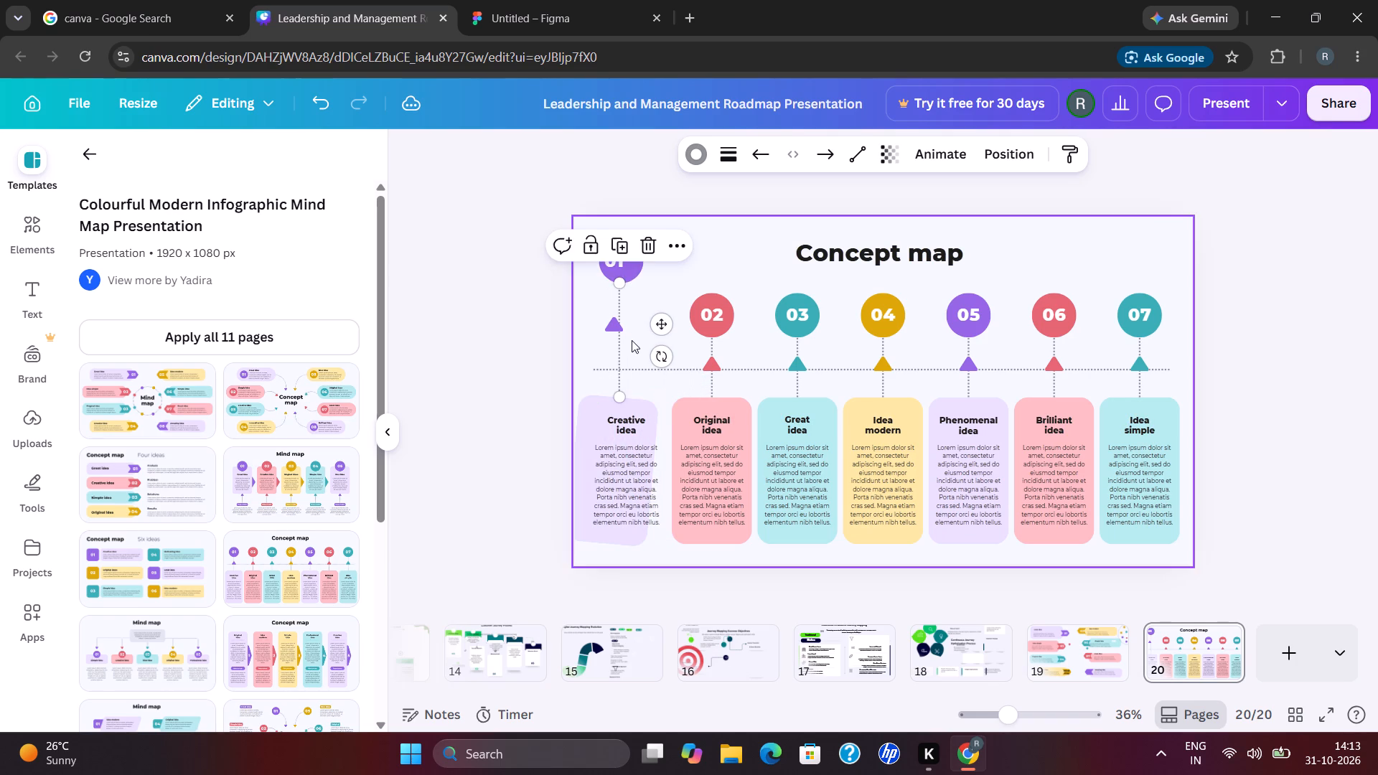
left_click(626, 320)
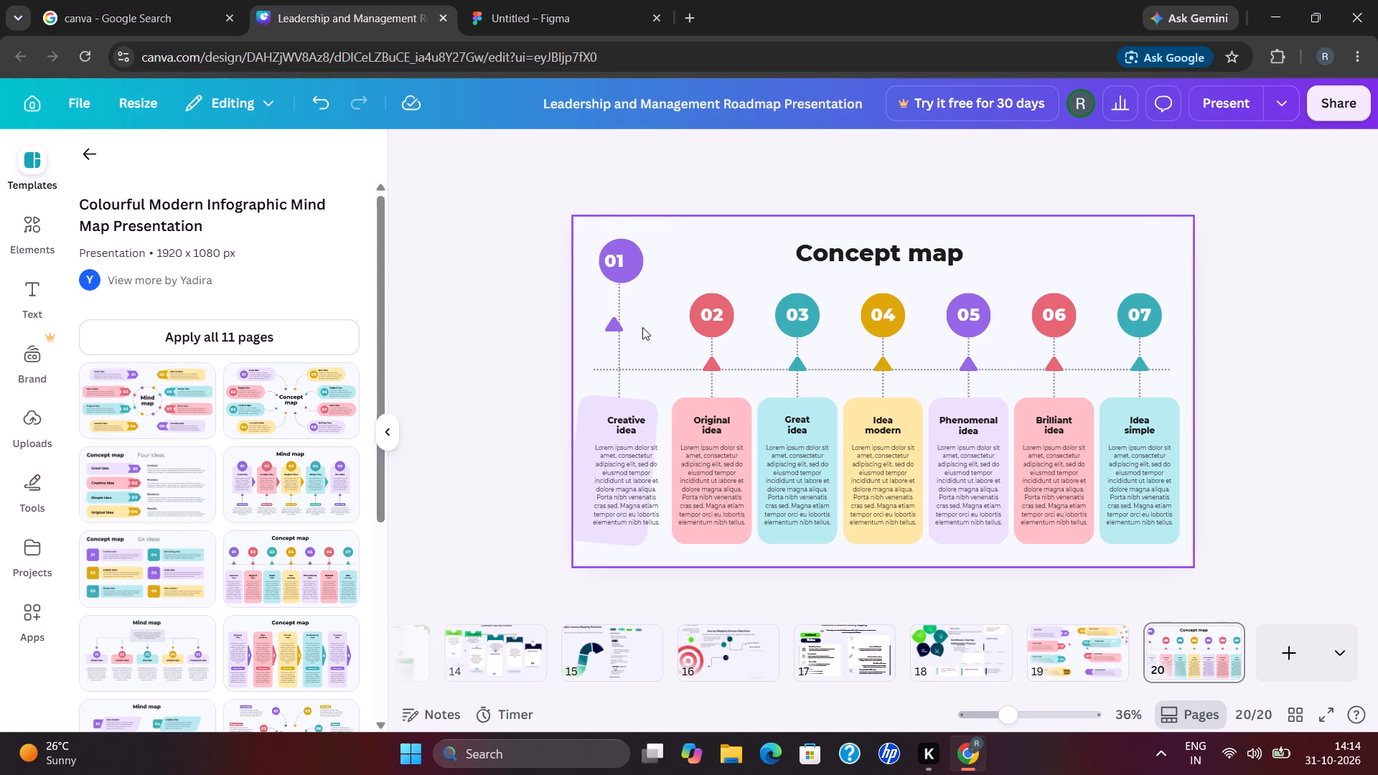
left_click_drag(638, 482, 627, 475)
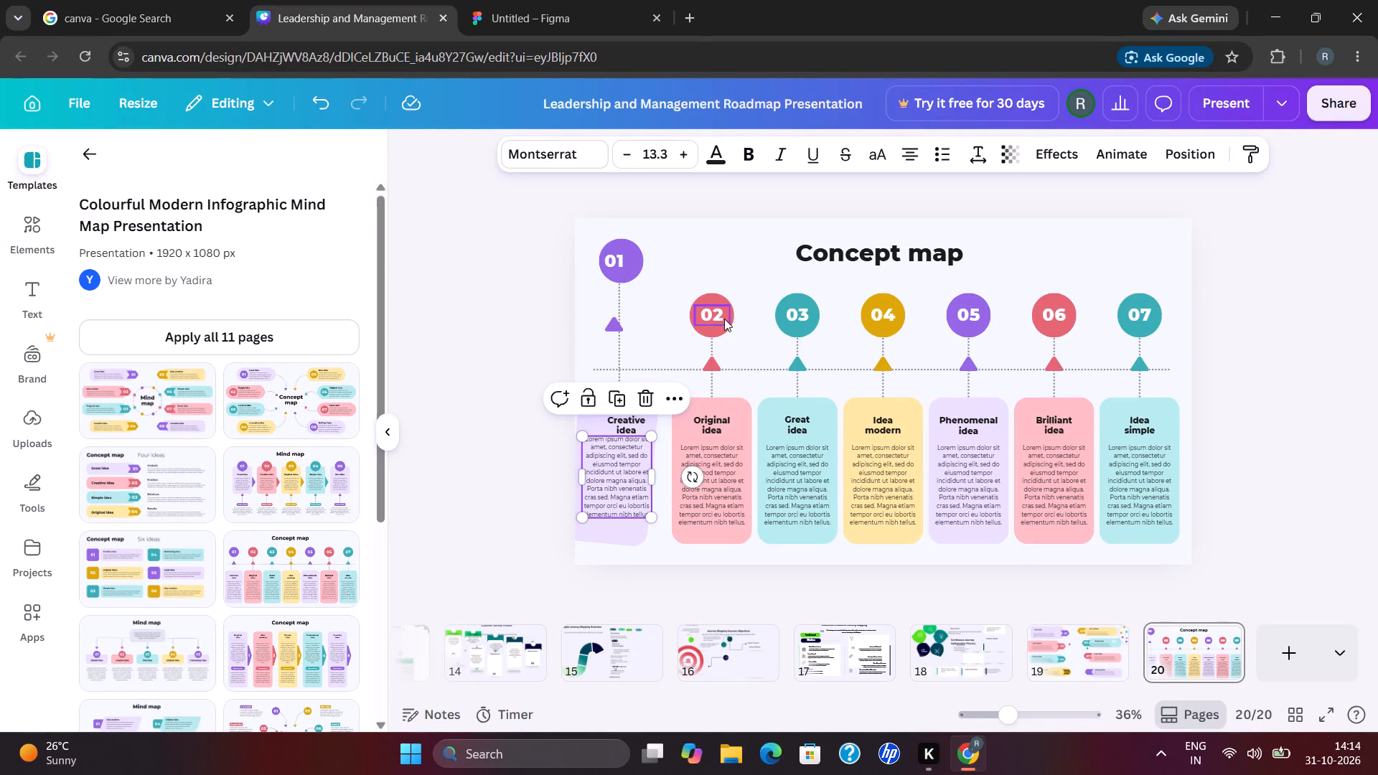
Raise the number 02, its red circle and its triangle to about the level of the 01 markers.
left_click_drag(724, 319, 721, 268)
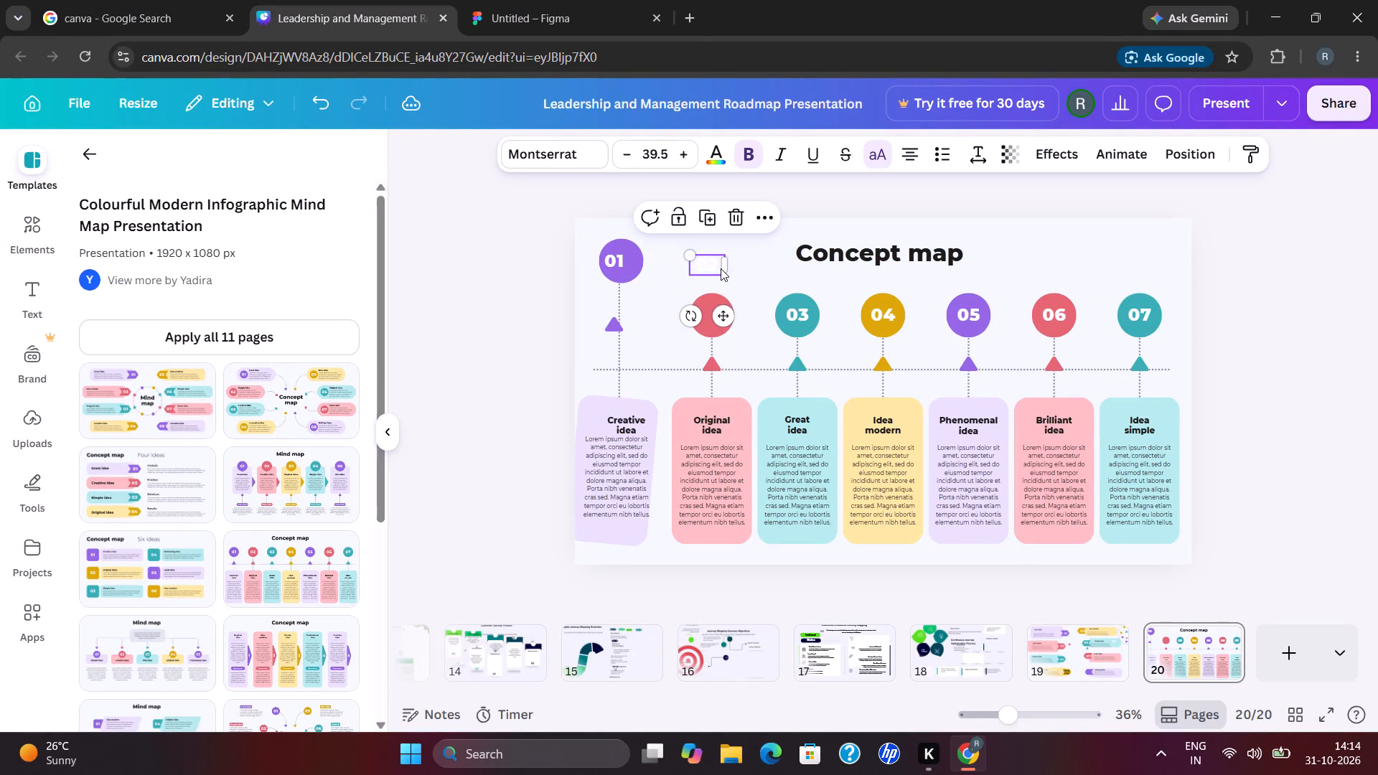
left_click_drag(711, 322, 711, 299)
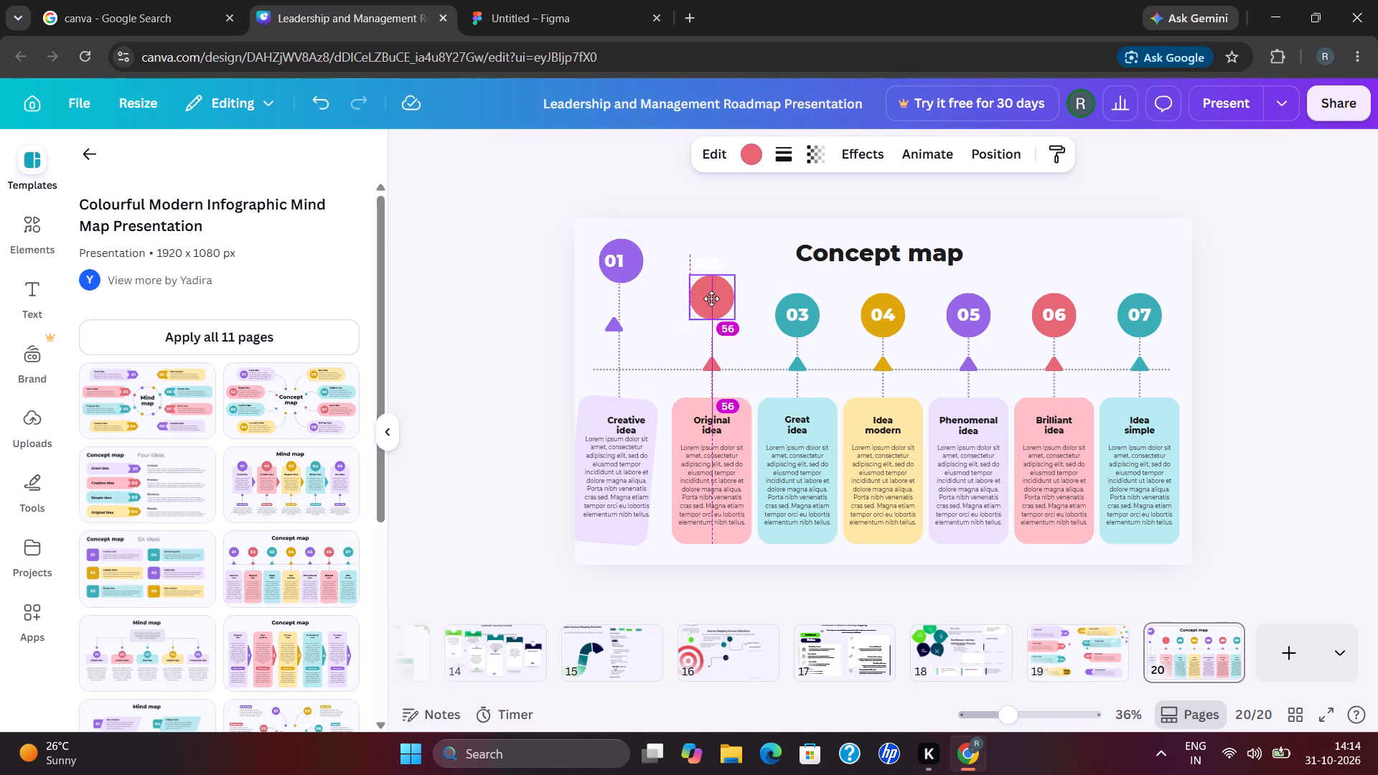
left_click_drag(711, 299, 707, 269)
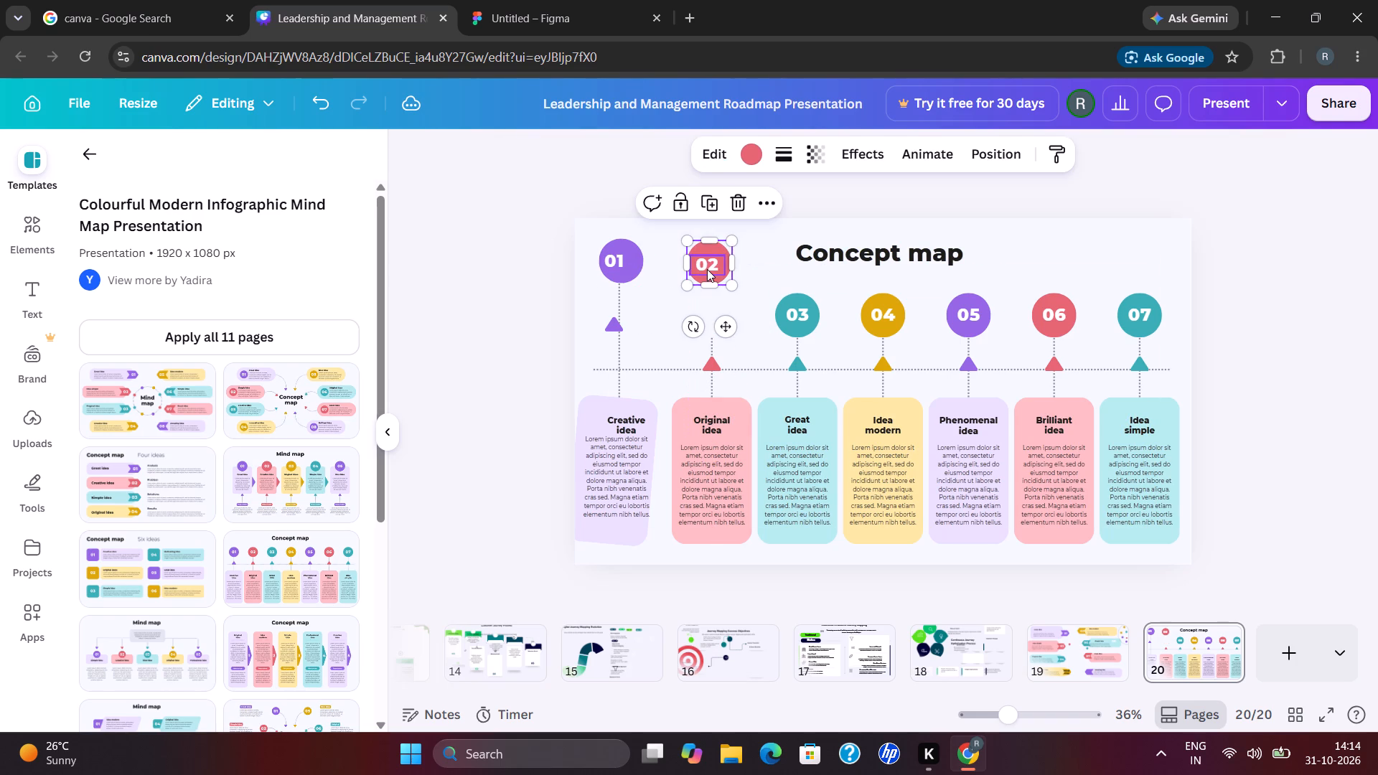
left_click_drag(715, 366, 713, 324)
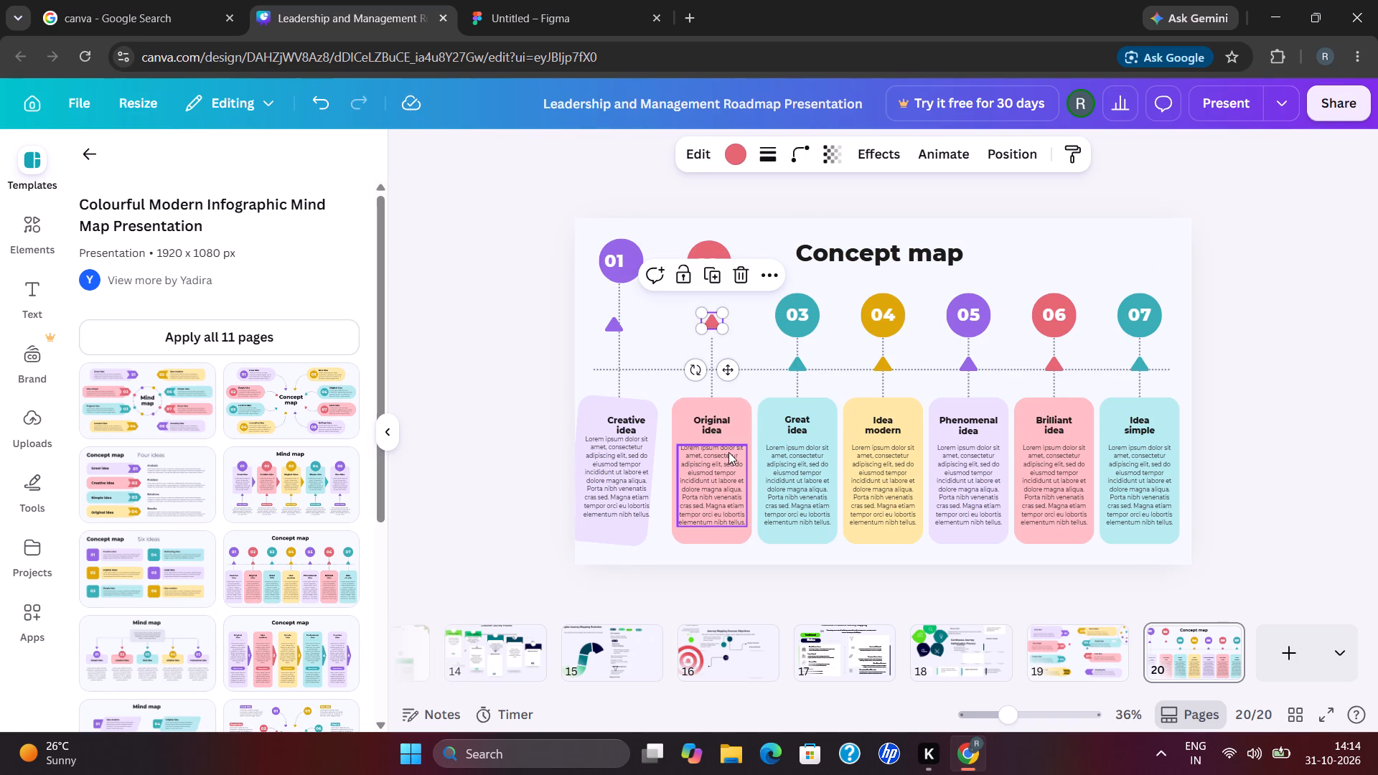
Raise the number 03 and its teal circle beside 02, and shift the Concept map title up to the slide's top edge.
left_click_drag(797, 306, 795, 260)
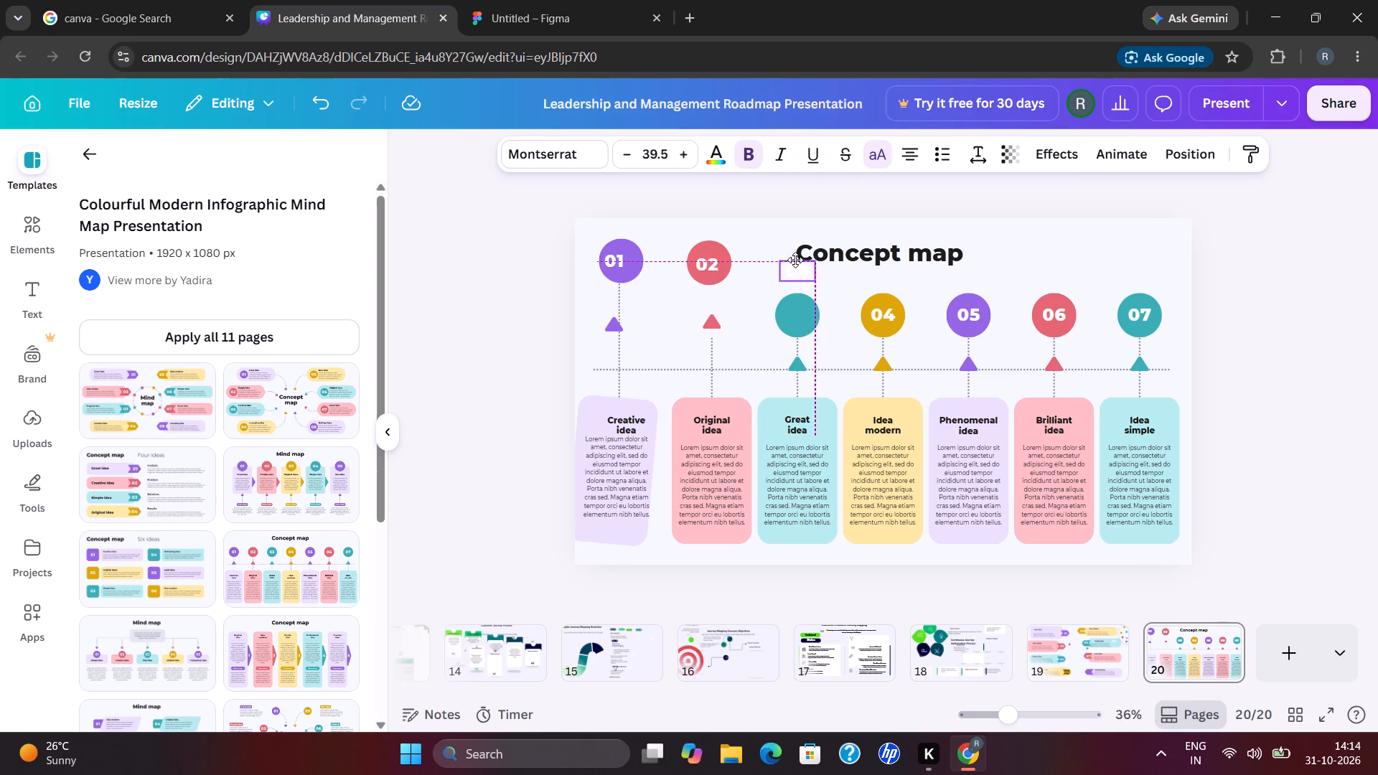
left_click_drag(795, 260, 792, 256)
left_click_drag(802, 298, 800, 271)
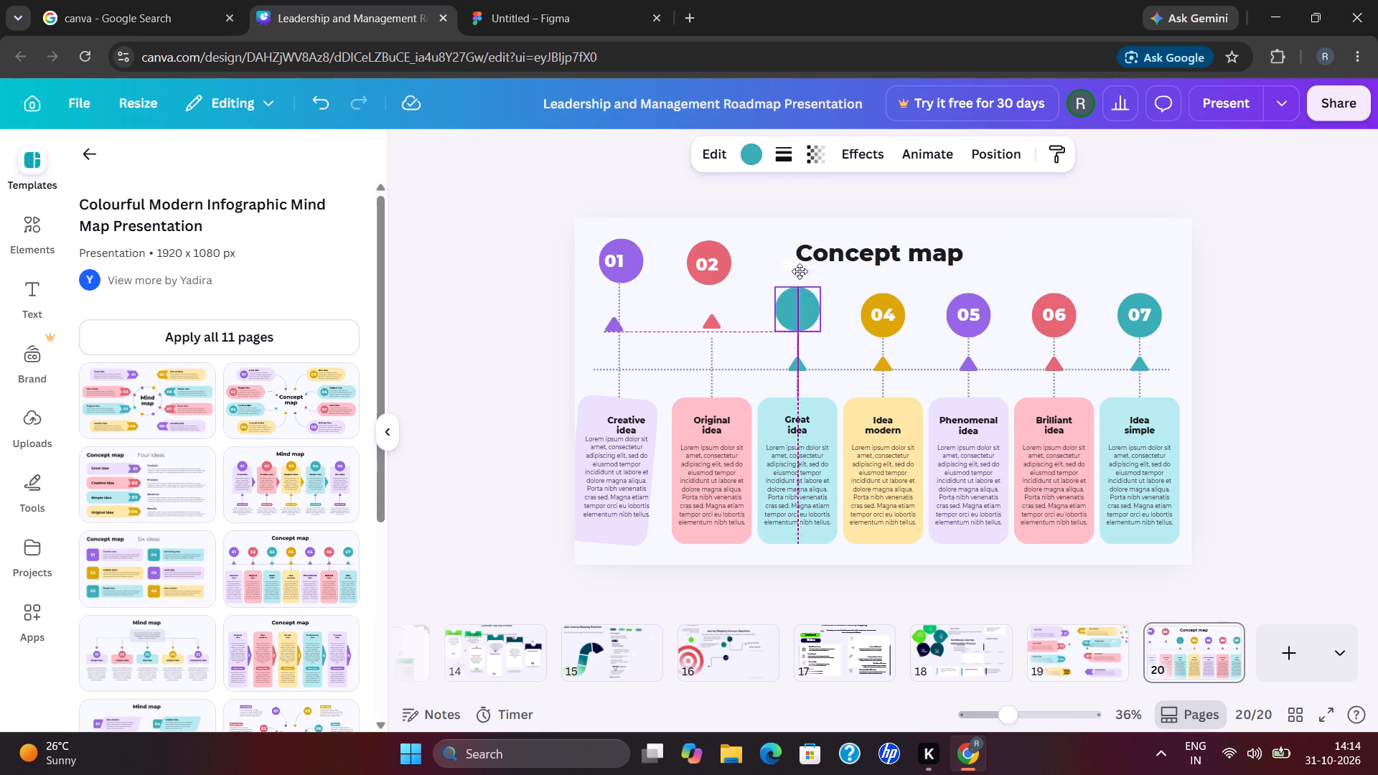
left_click_drag(800, 271, 794, 251)
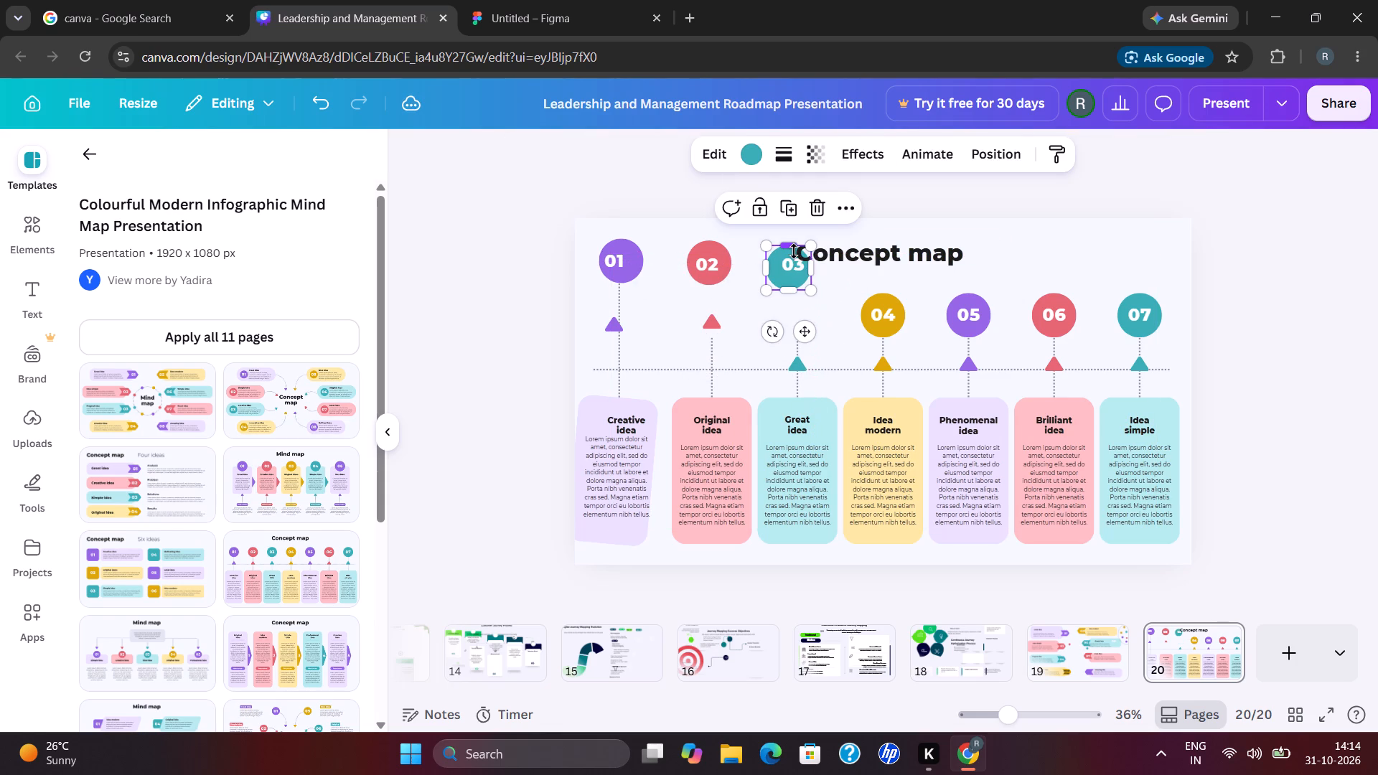
left_click_drag(906, 253, 901, 228)
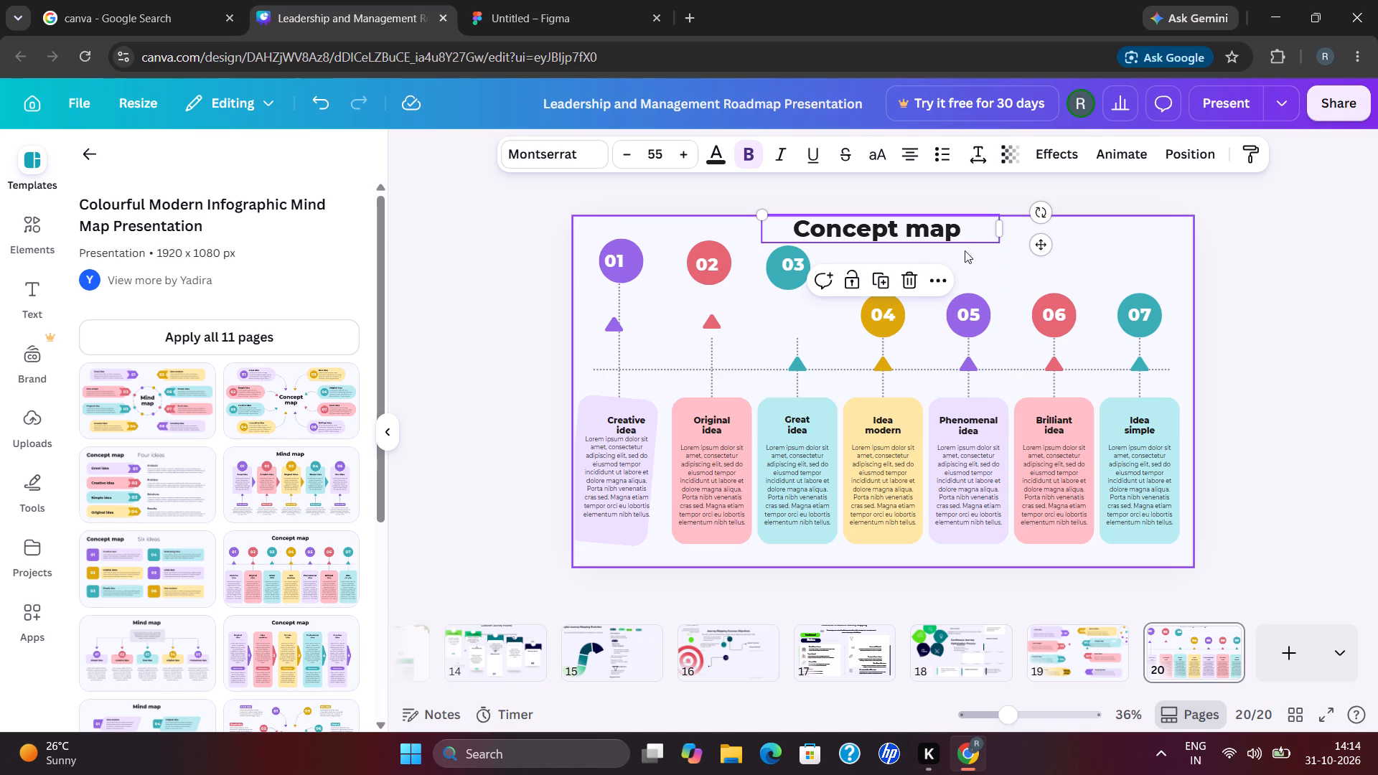
left_click(985, 263)
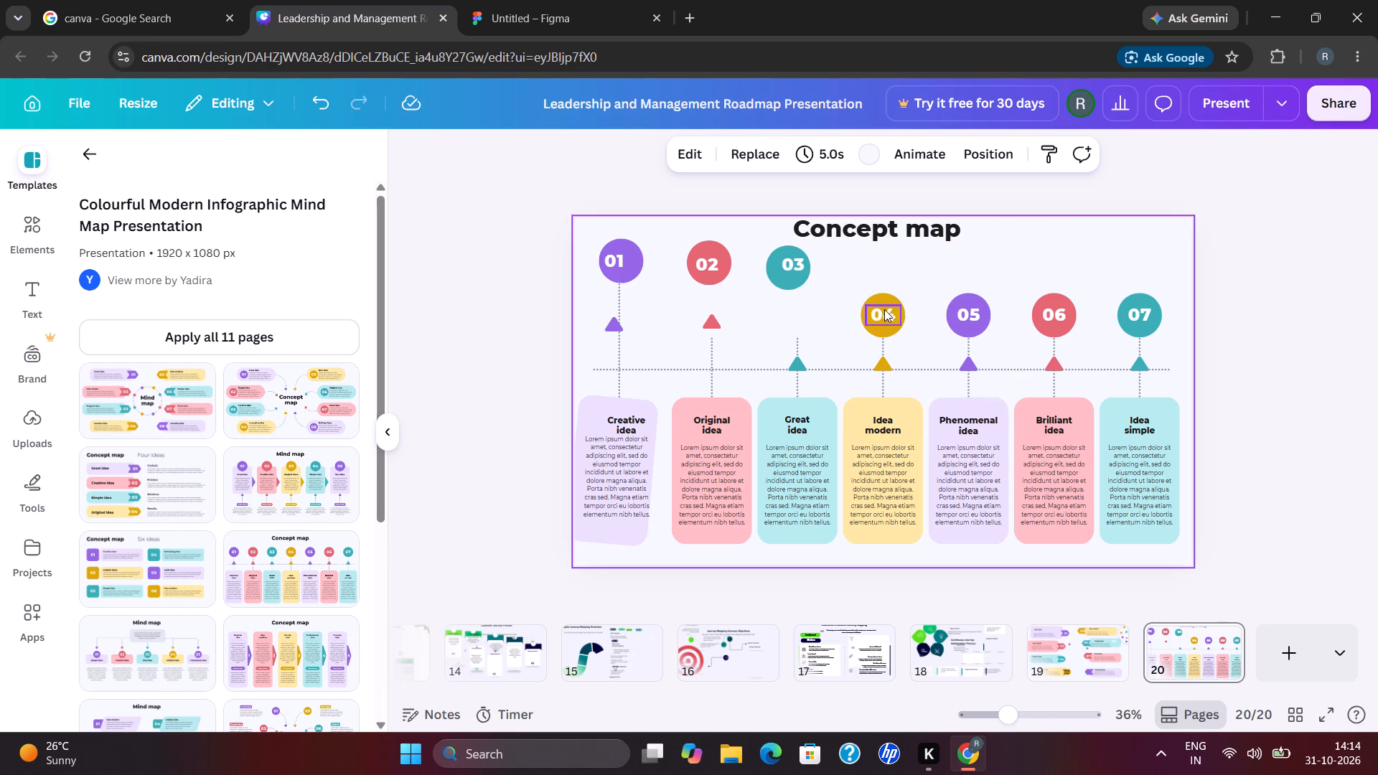
Raise the number 04 and its yellow circle to just beneath the Concept map title.
left_click_drag(884, 309, 880, 264)
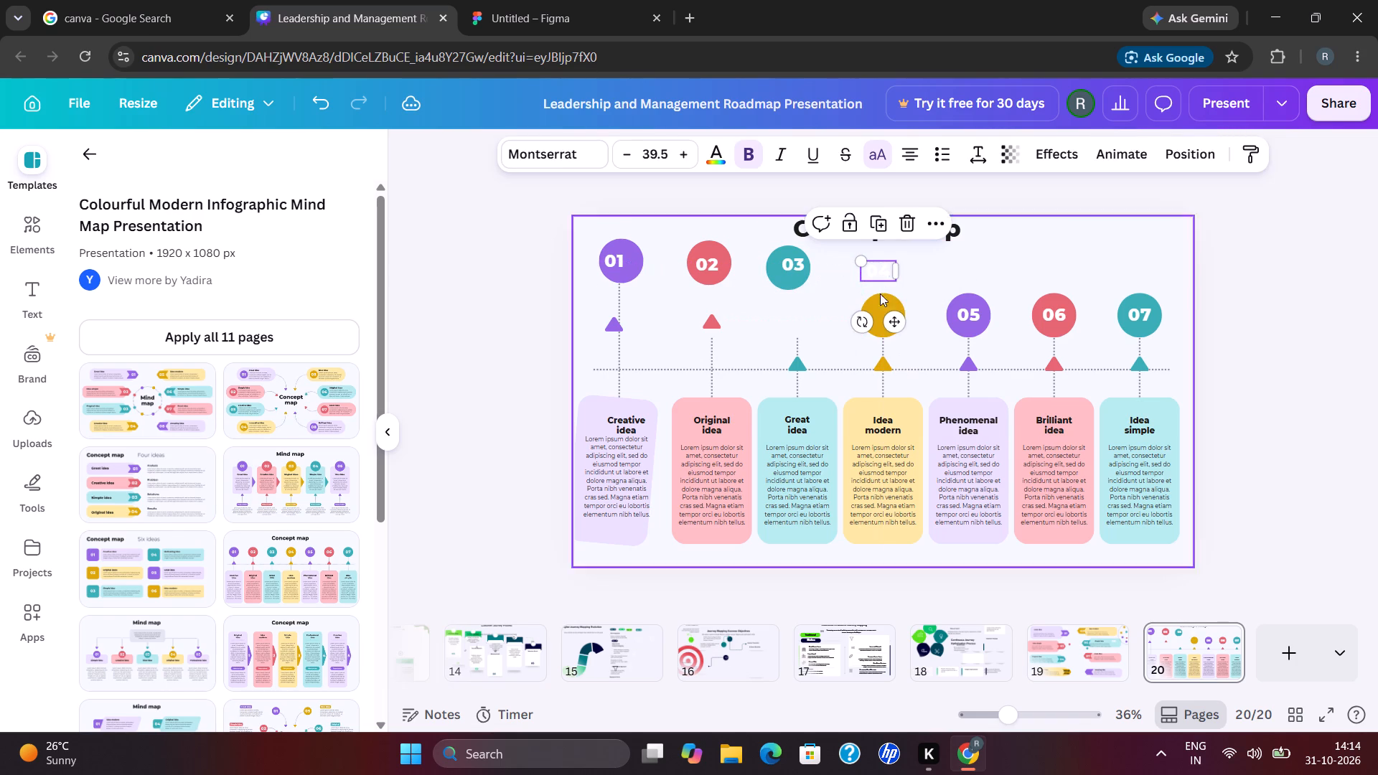
left_click_drag(880, 303, 872, 262)
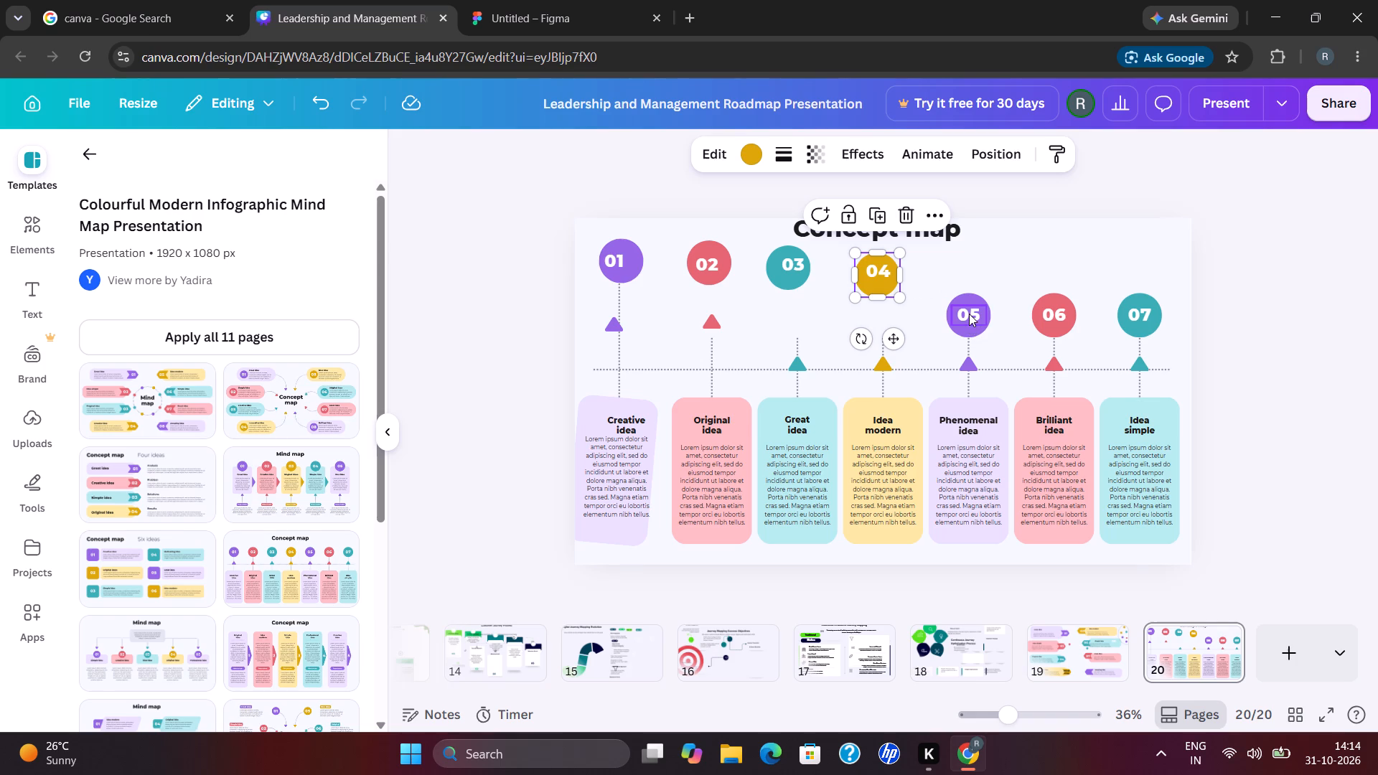
Raise the number 05 and its purple circle to about the level of the 01 and 02 circles.
left_click_drag(969, 314, 967, 260)
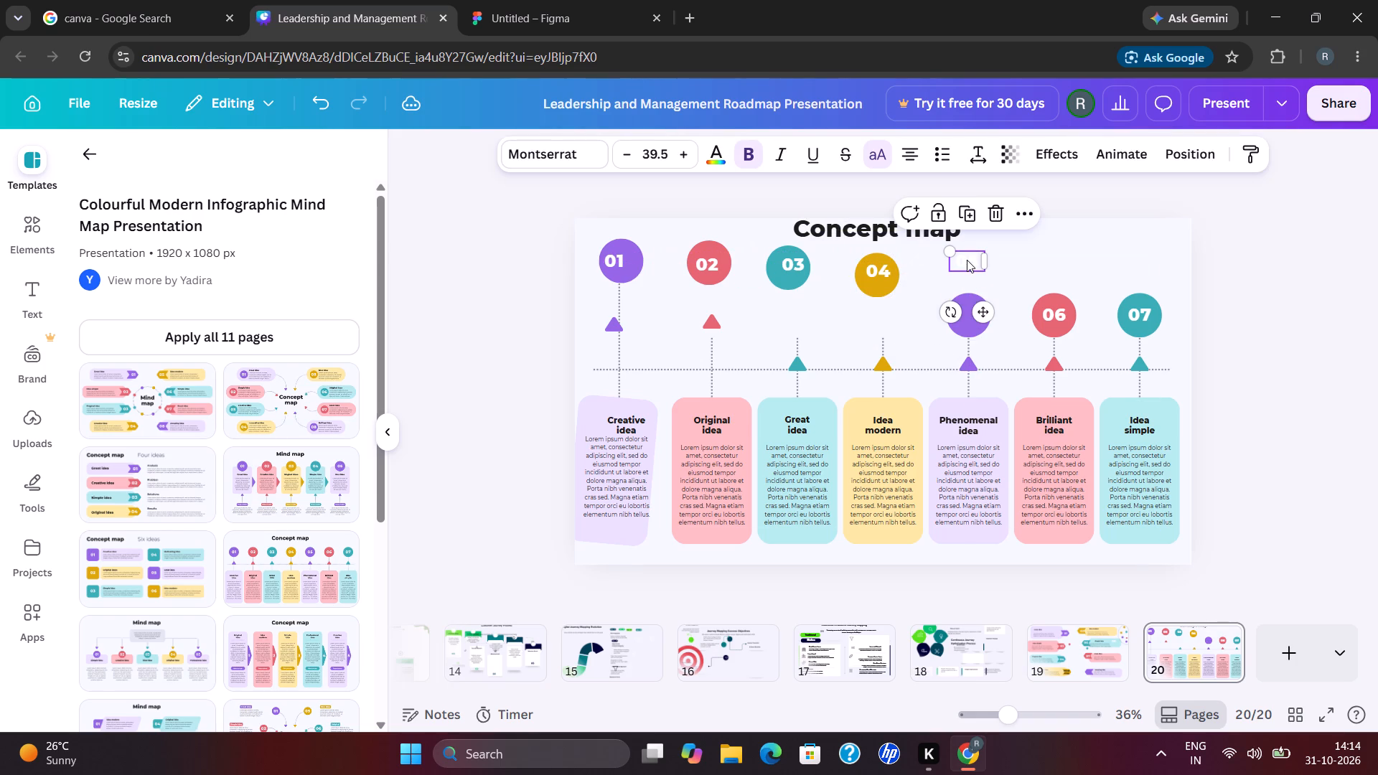
left_click_drag(969, 299, 960, 250)
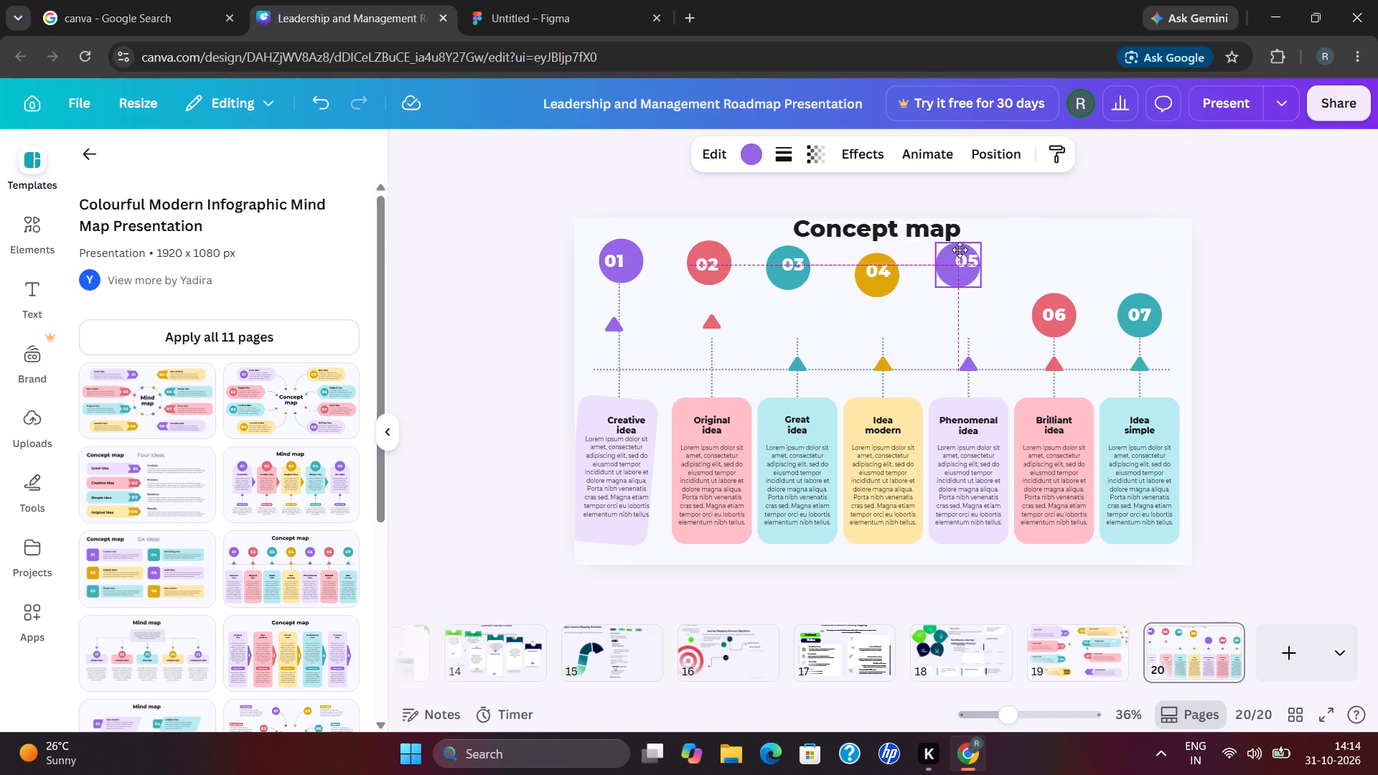
left_click_drag(960, 250, 968, 248)
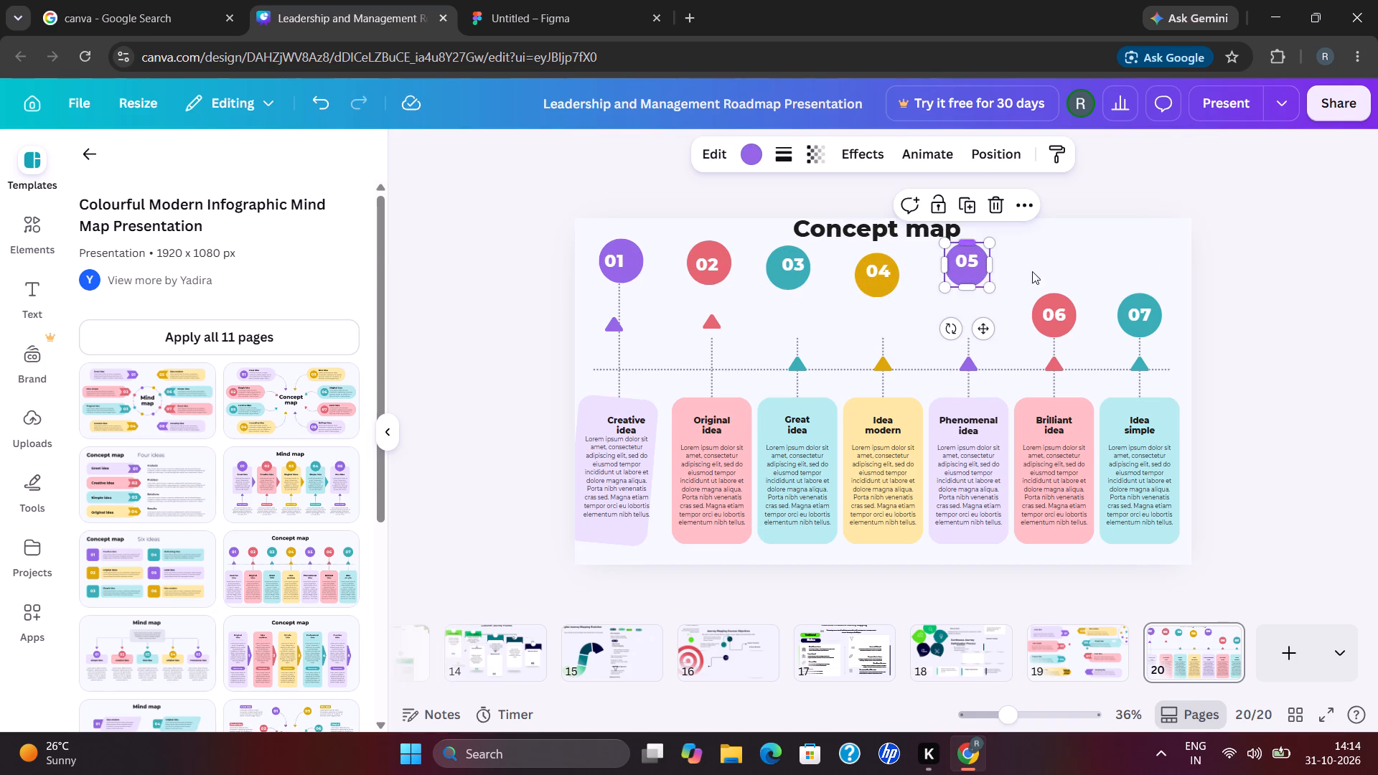
Raise the numbers 06 and 07 with their red and teal circles to just below the slide's top edge.
left_click_drag(1058, 305, 1060, 238)
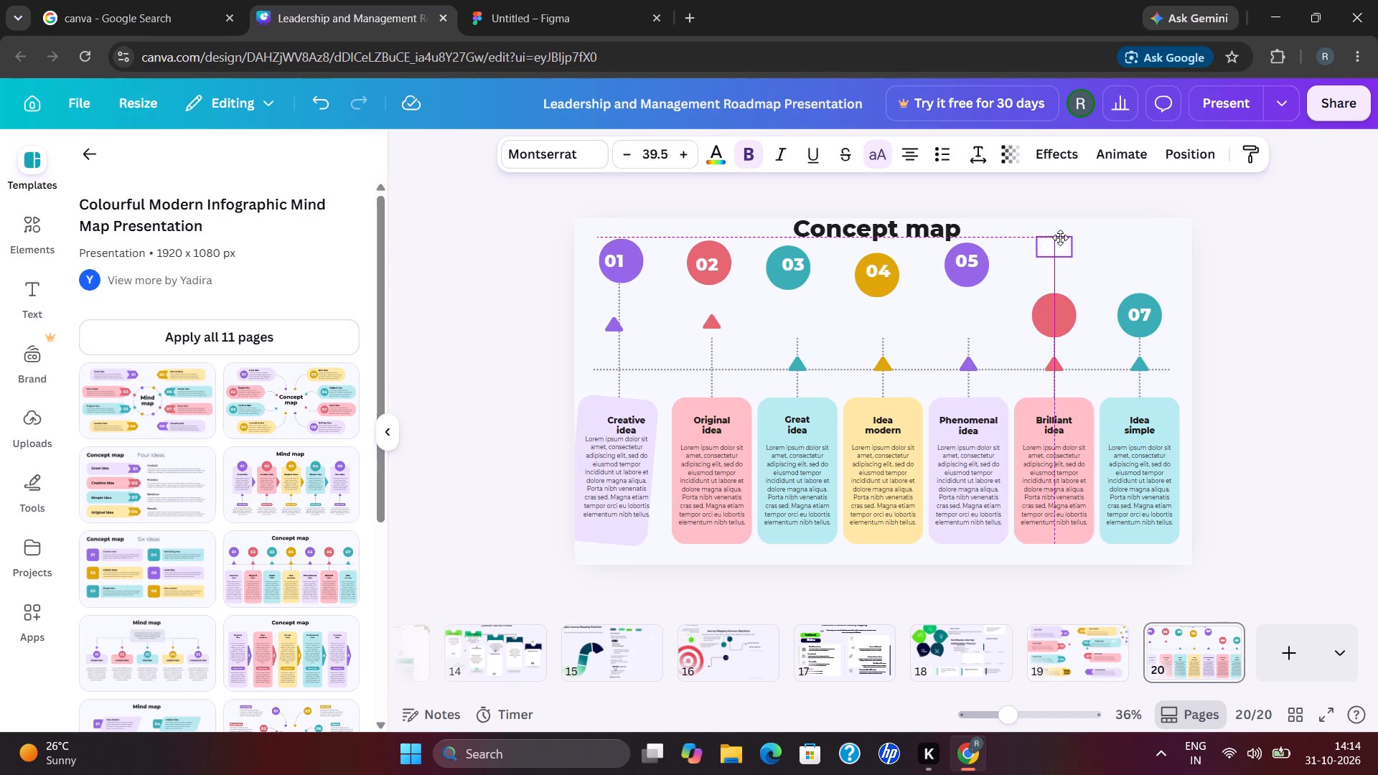
left_click_drag(1060, 238, 1059, 238)
left_click_drag(1055, 318, 1051, 251)
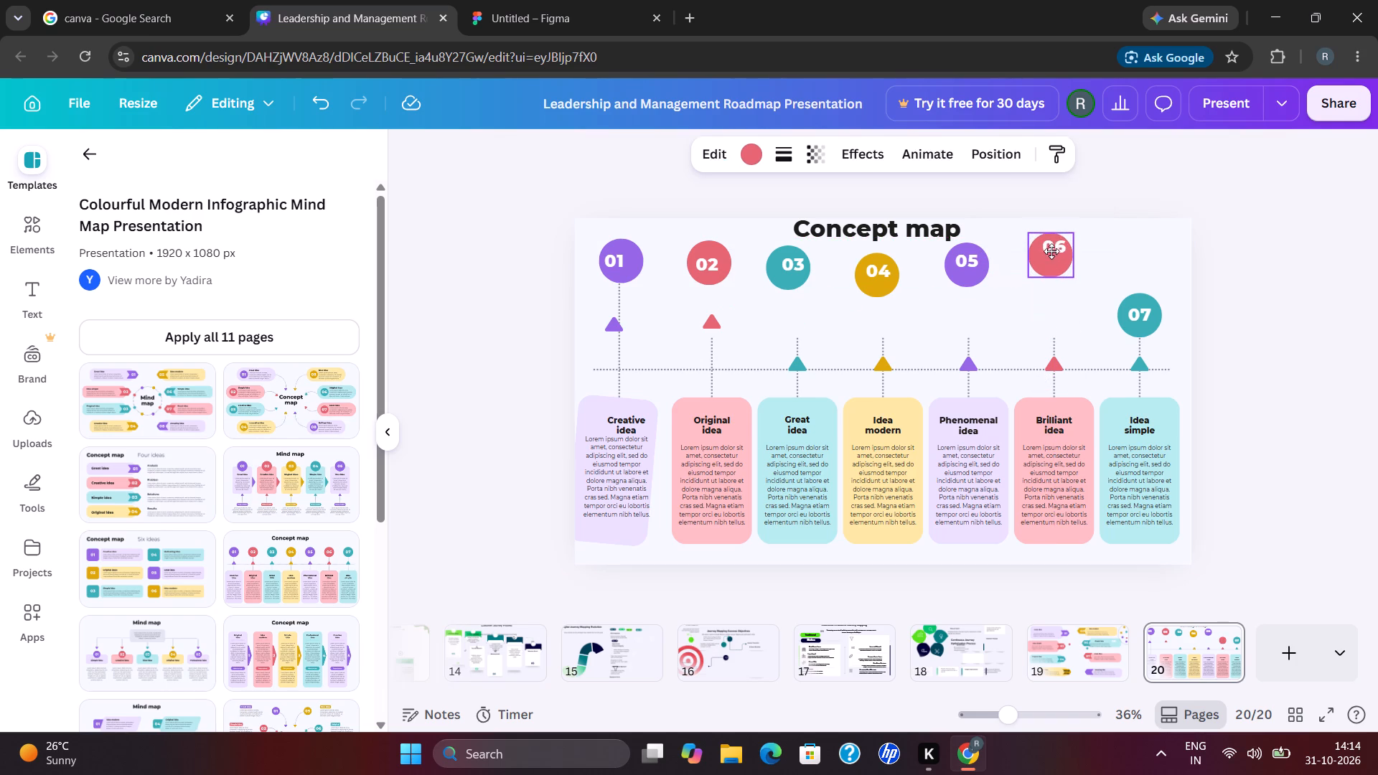
left_click_drag(1051, 251, 1053, 245)
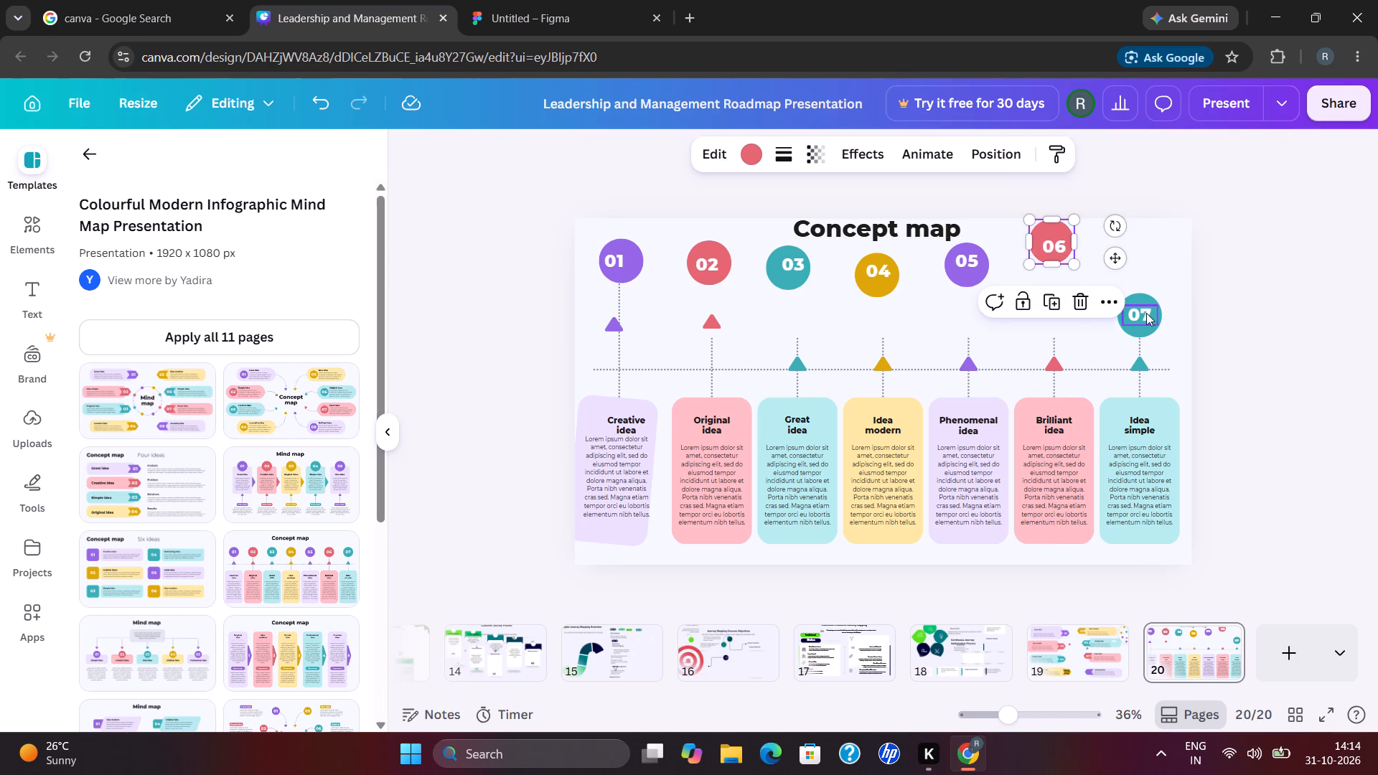
left_click_drag(1145, 313, 1142, 242)
left_click_drag(1135, 326, 1127, 250)
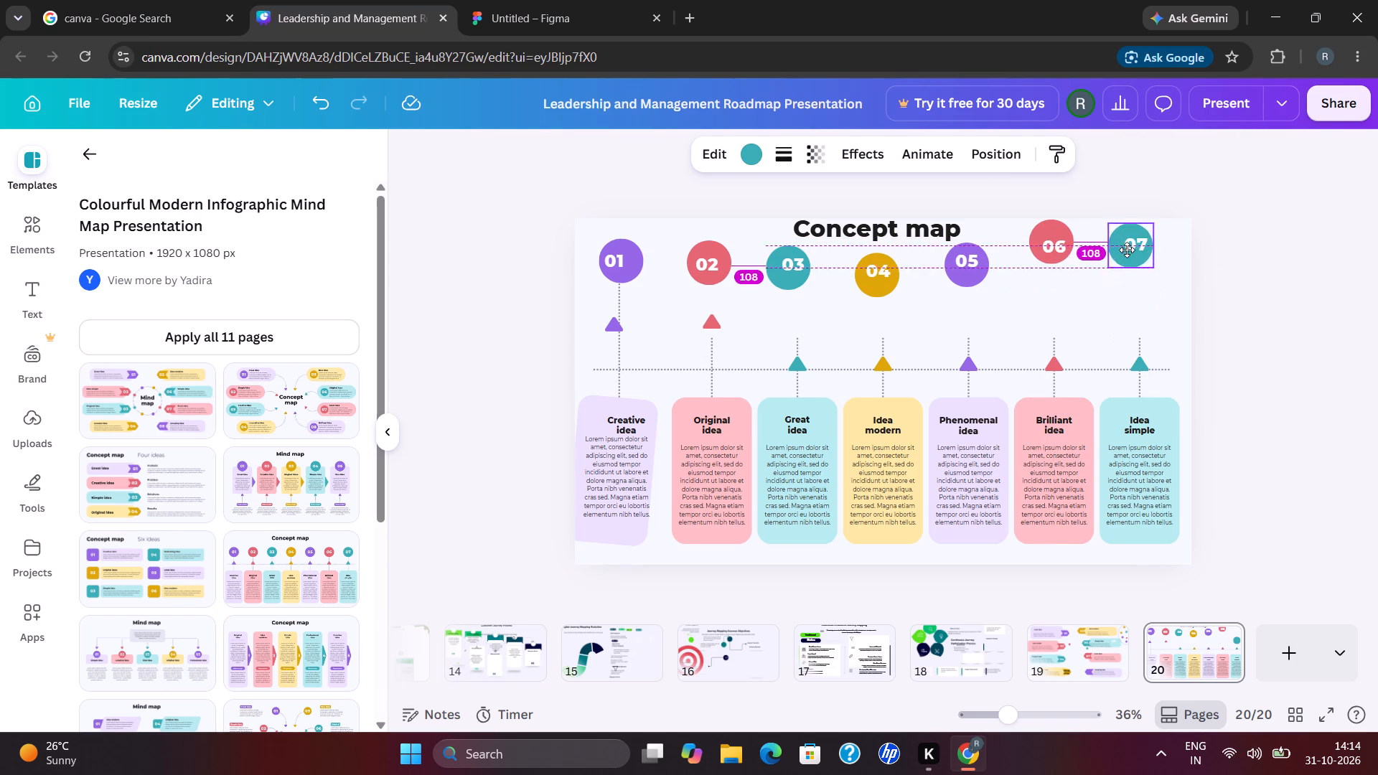
left_click_drag(1127, 250, 1130, 252)
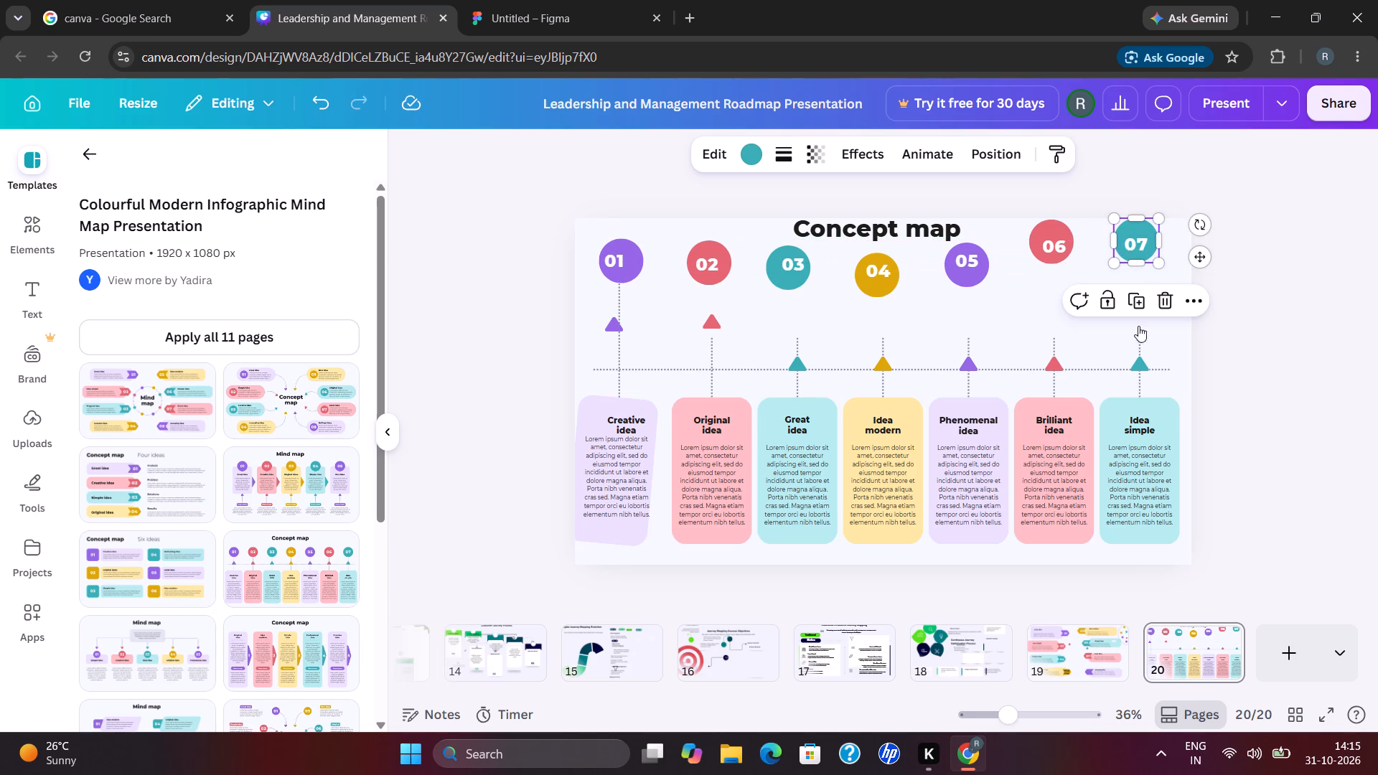
Raise the triangles of columns 03 to 07 to just below their numbered circles, with 06 and 07 slightly higher than the others.
left_click_drag(799, 367, 797, 324)
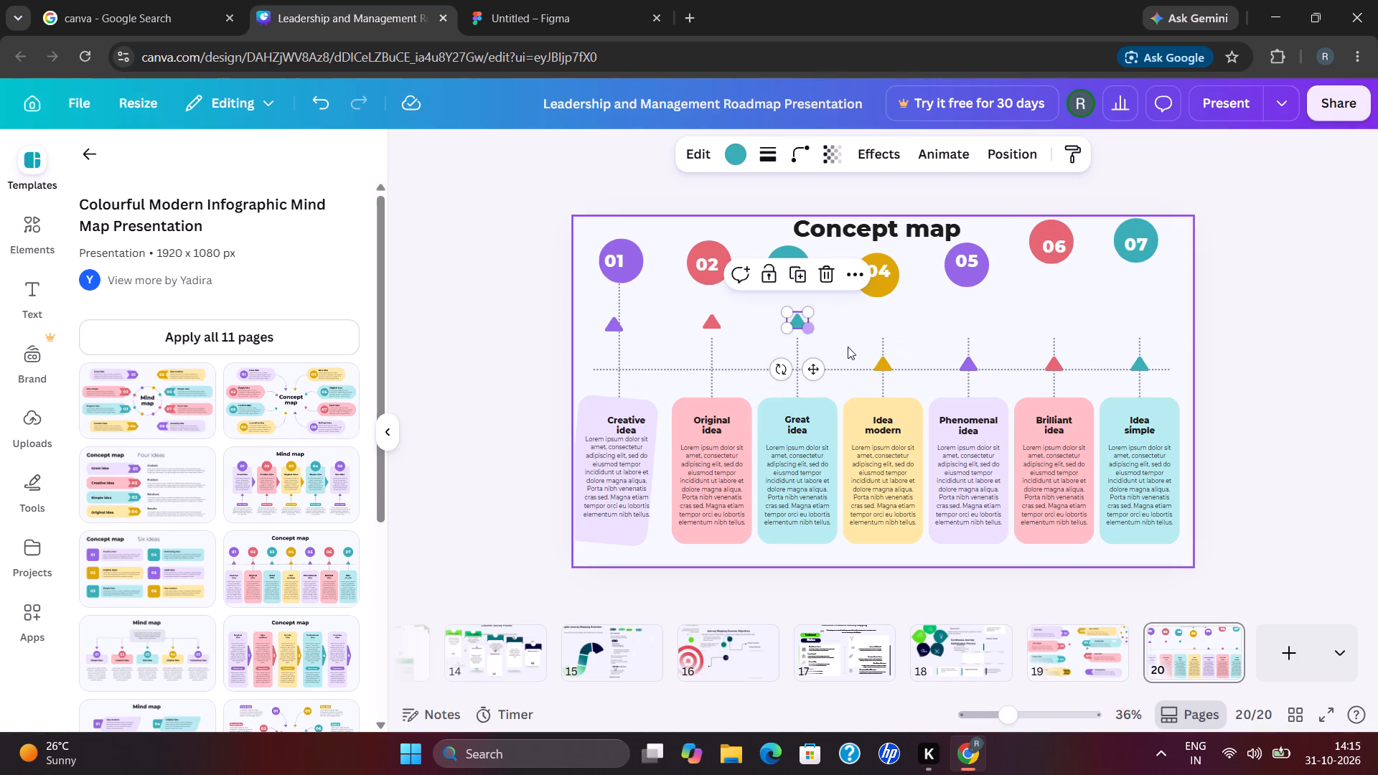
left_click_drag(887, 362, 887, 313)
left_click_drag(968, 363, 971, 320)
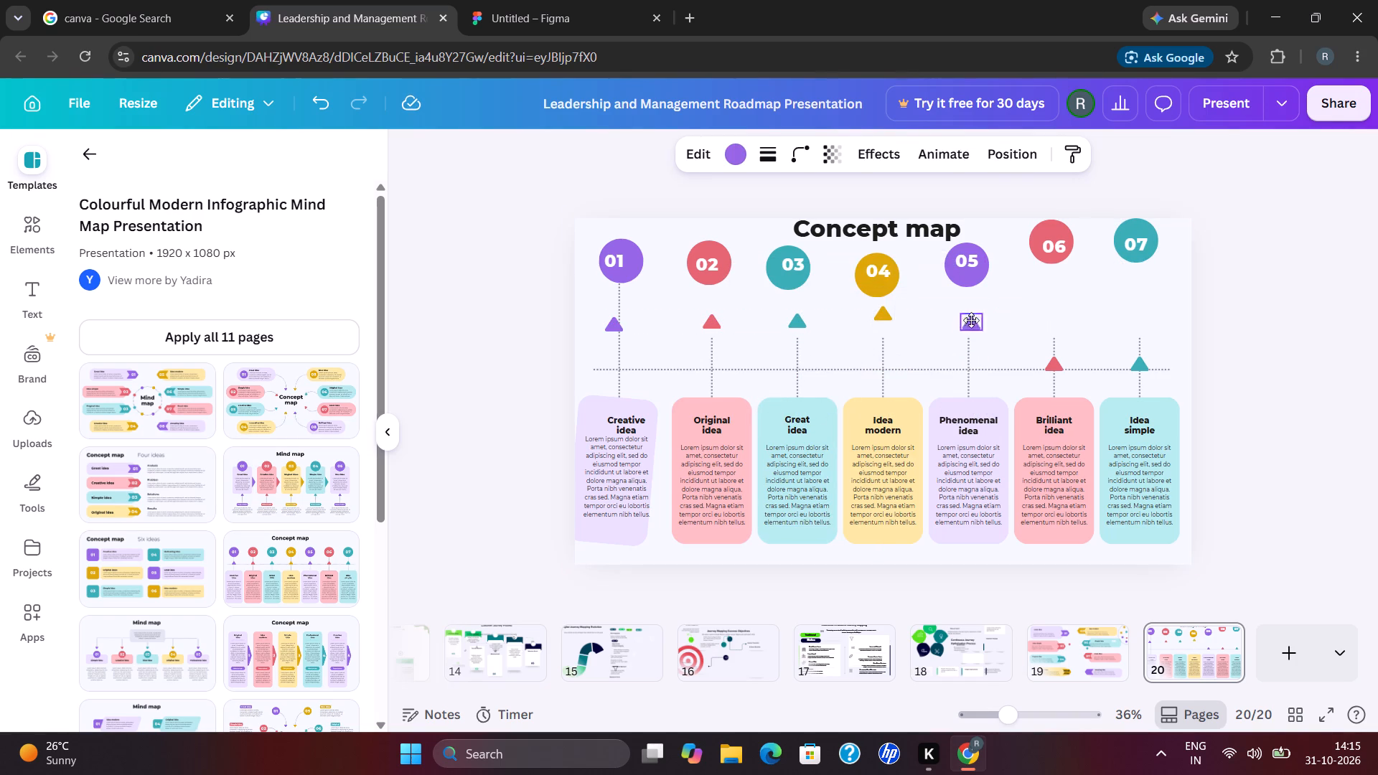
left_click_drag(971, 320, 967, 306)
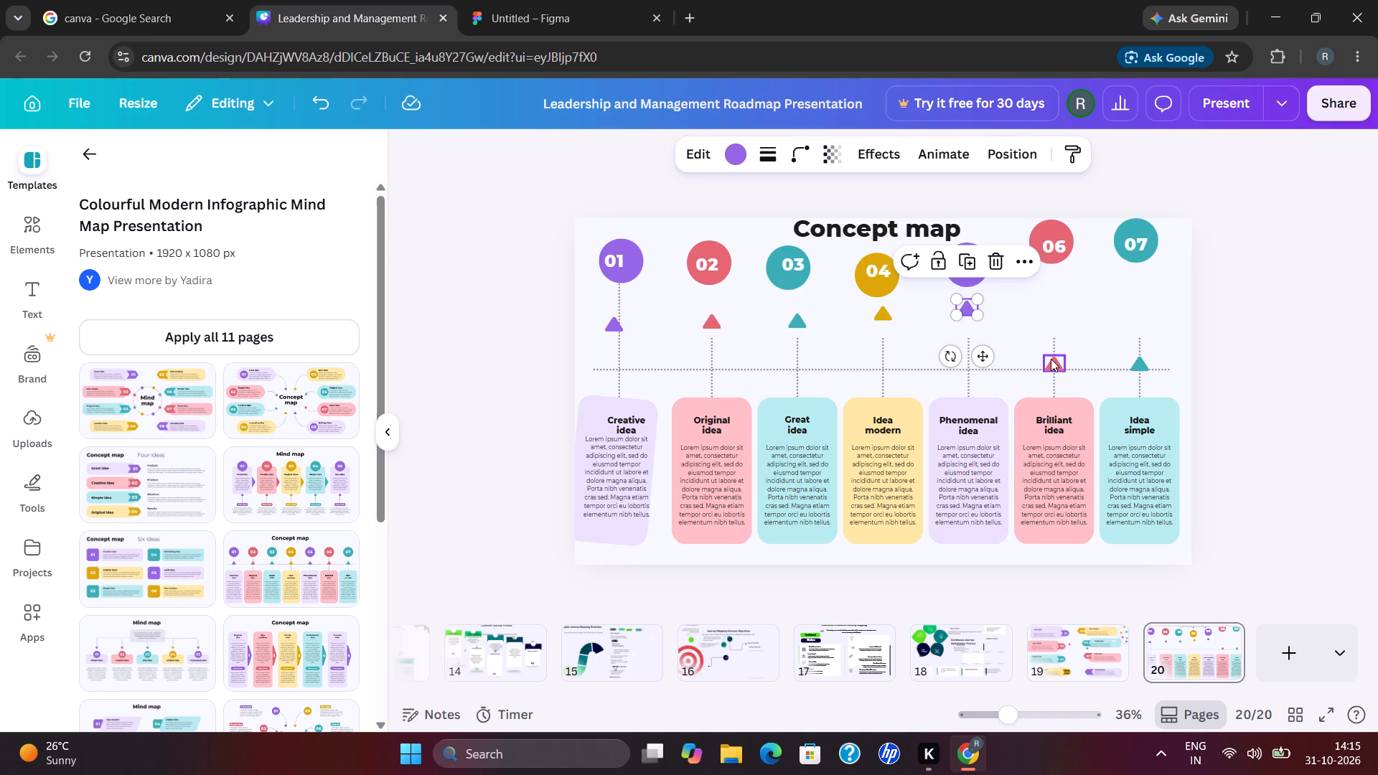
left_click_drag(1051, 359, 1051, 296)
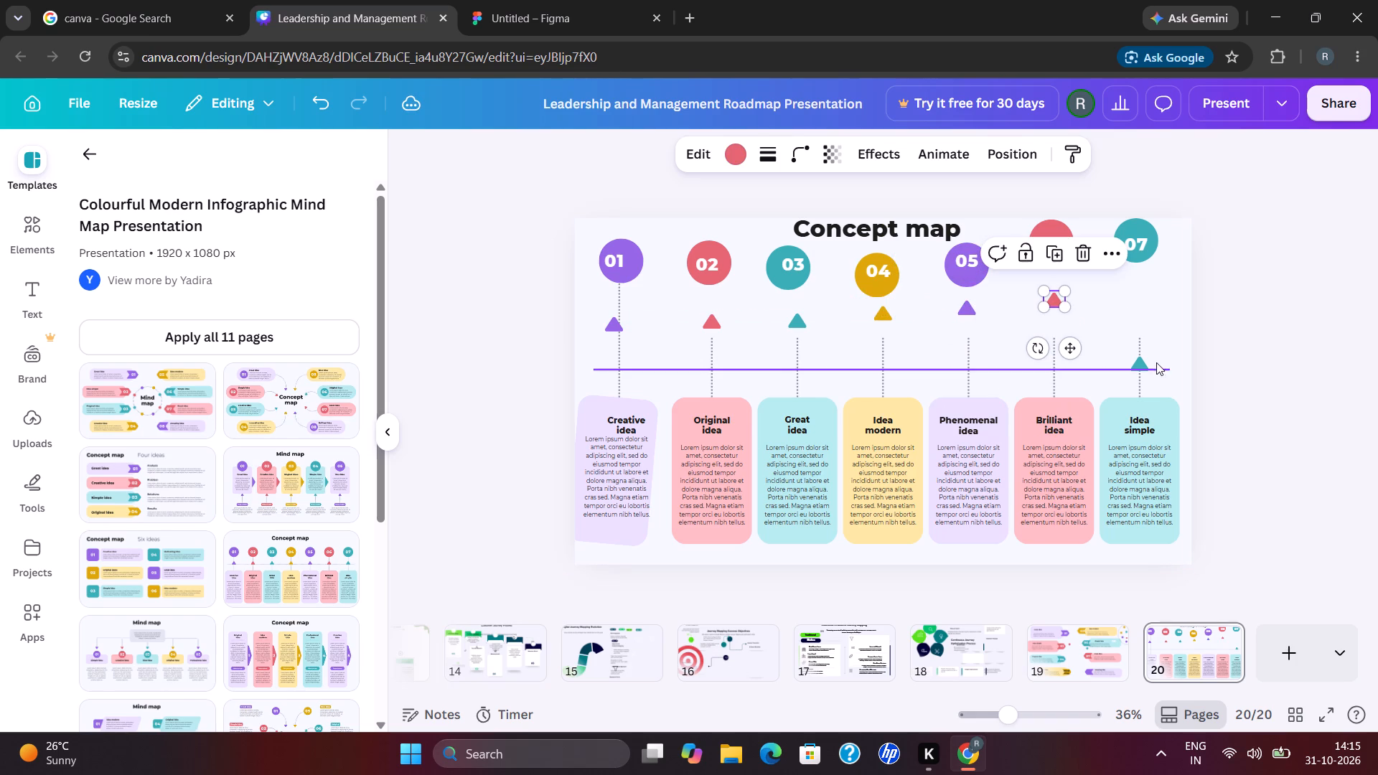
left_click_drag(1142, 366, 1145, 306)
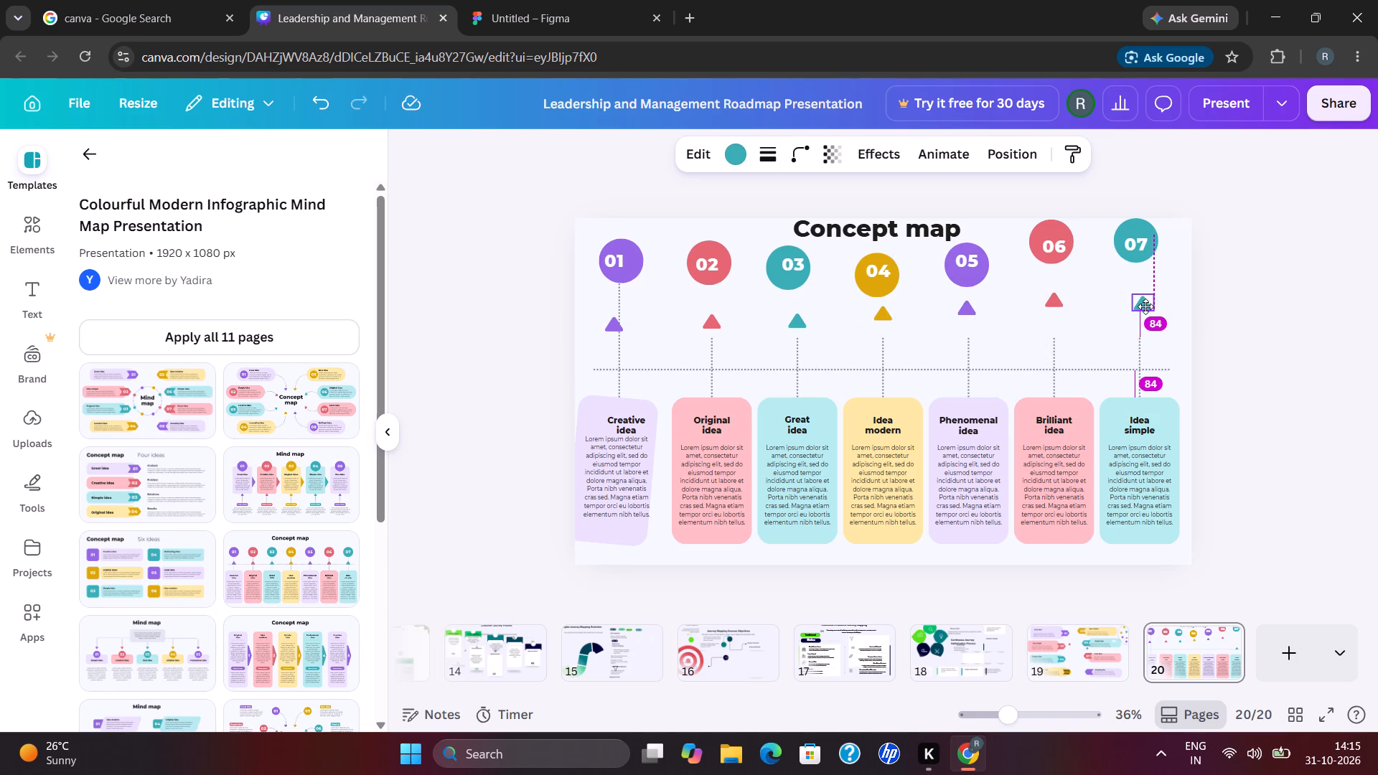
left_click_drag(1145, 306, 1145, 307)
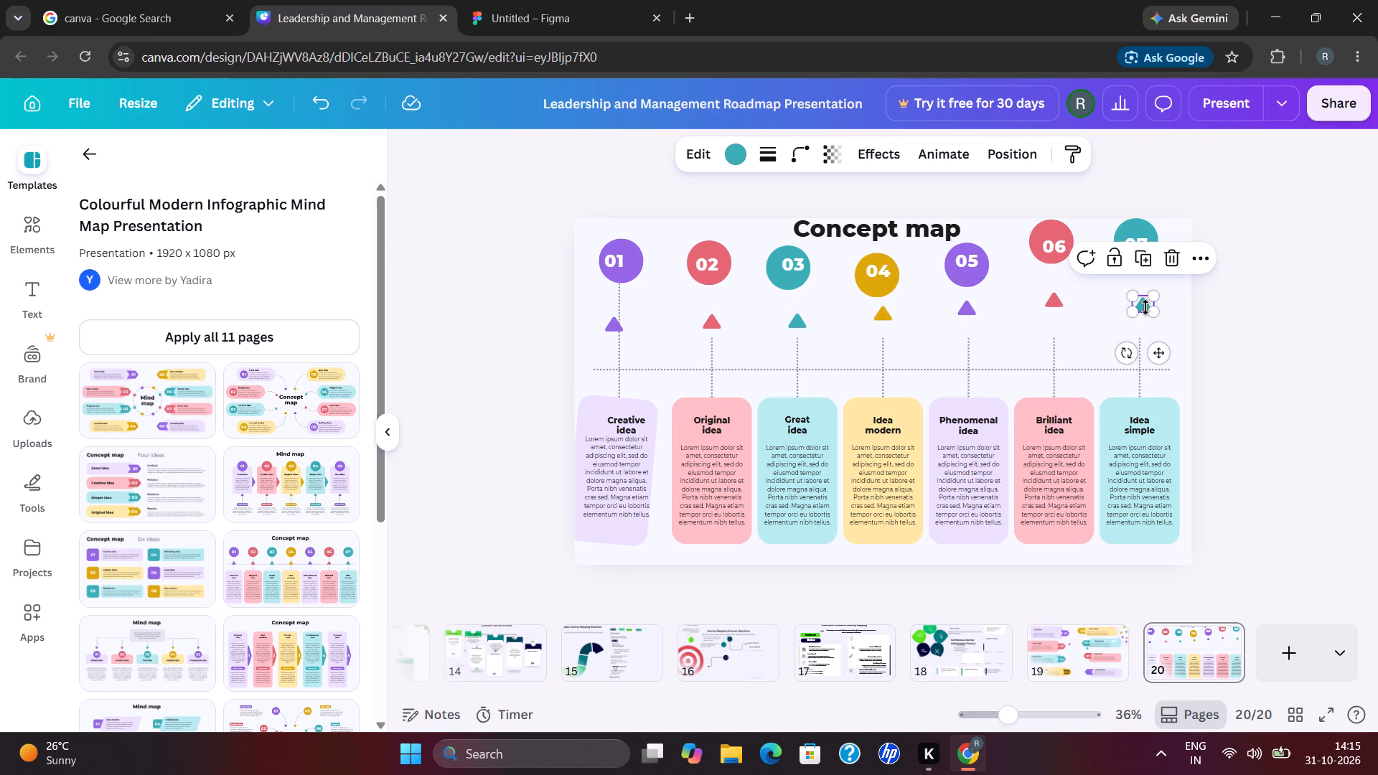
left_click(1082, 329)
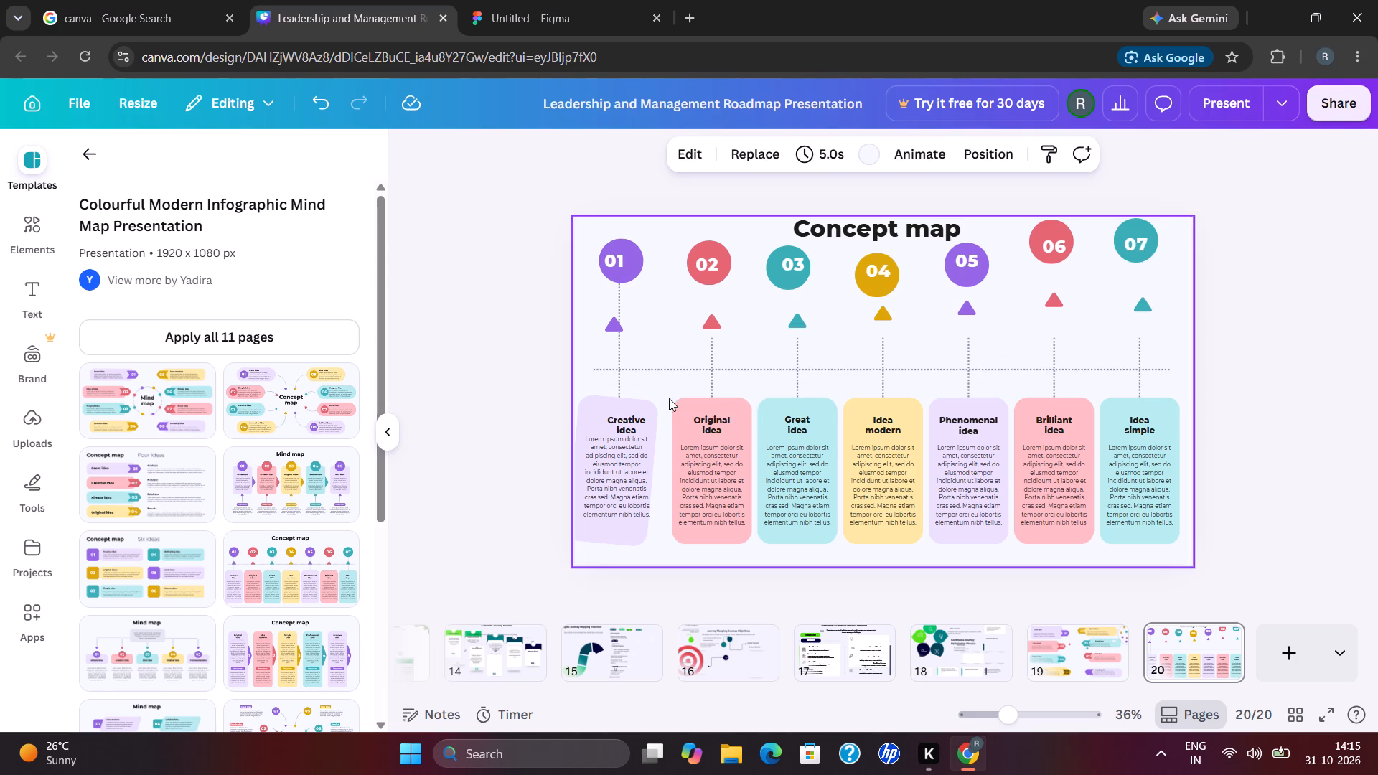
Raise the long horizontal dotted line to the level of the 01, 02 and 03 triangles.
left_click_drag(672, 372, 665, 334)
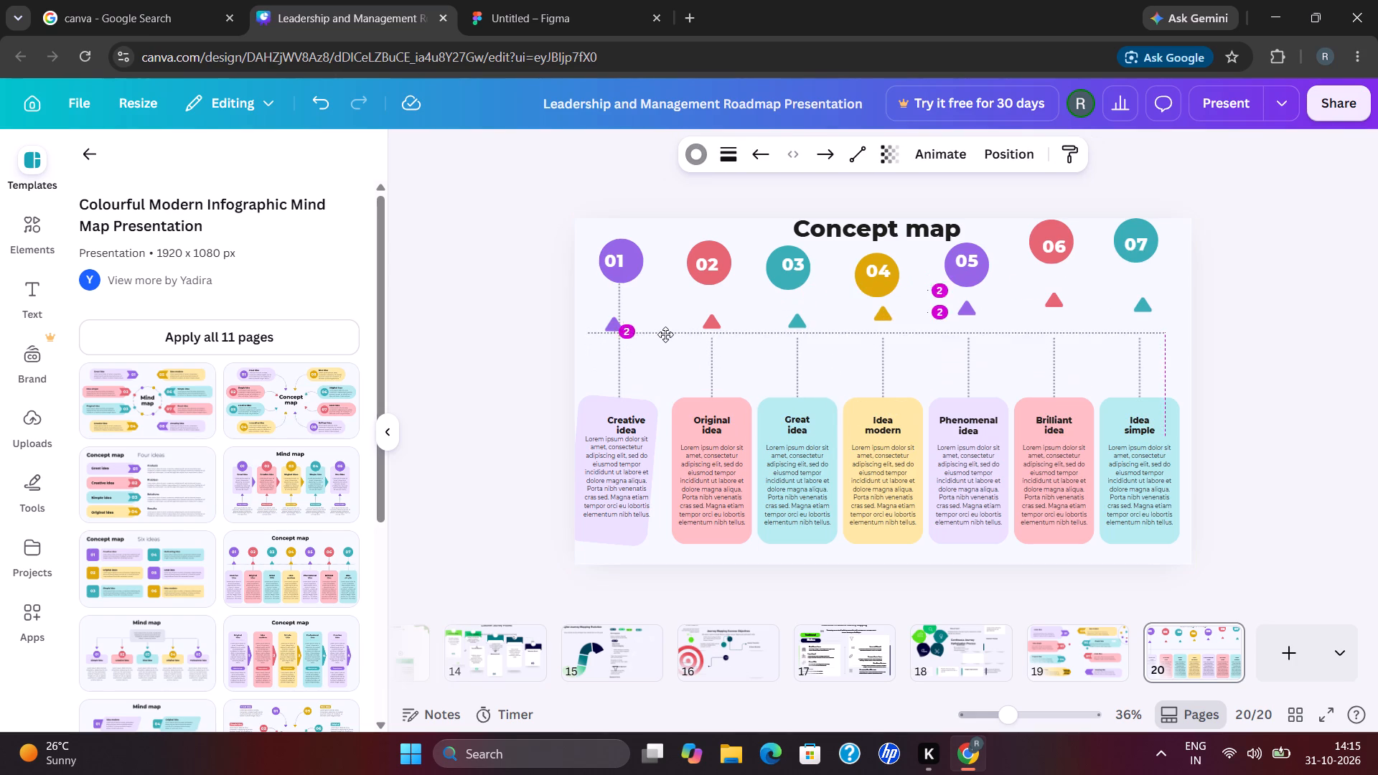
left_click_drag(665, 334, 667, 321)
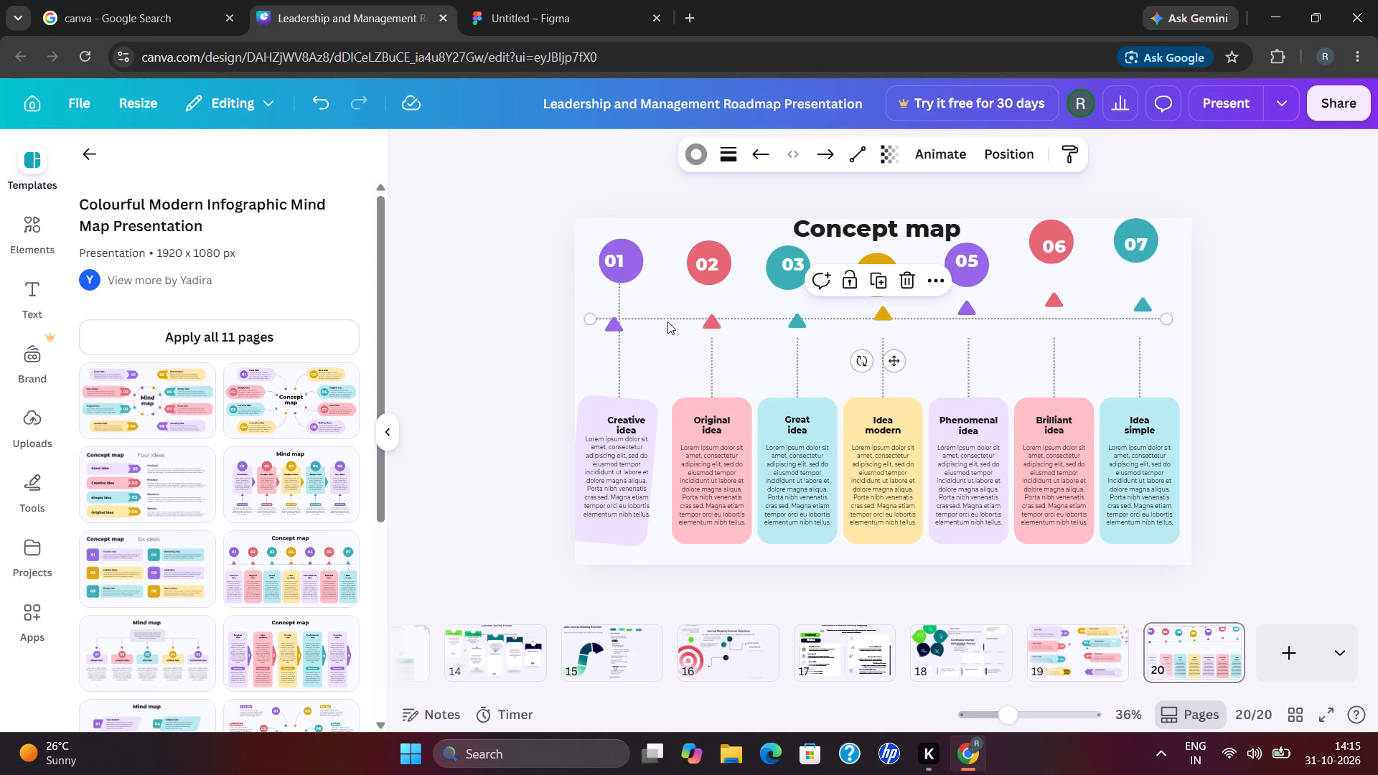
left_click(677, 359)
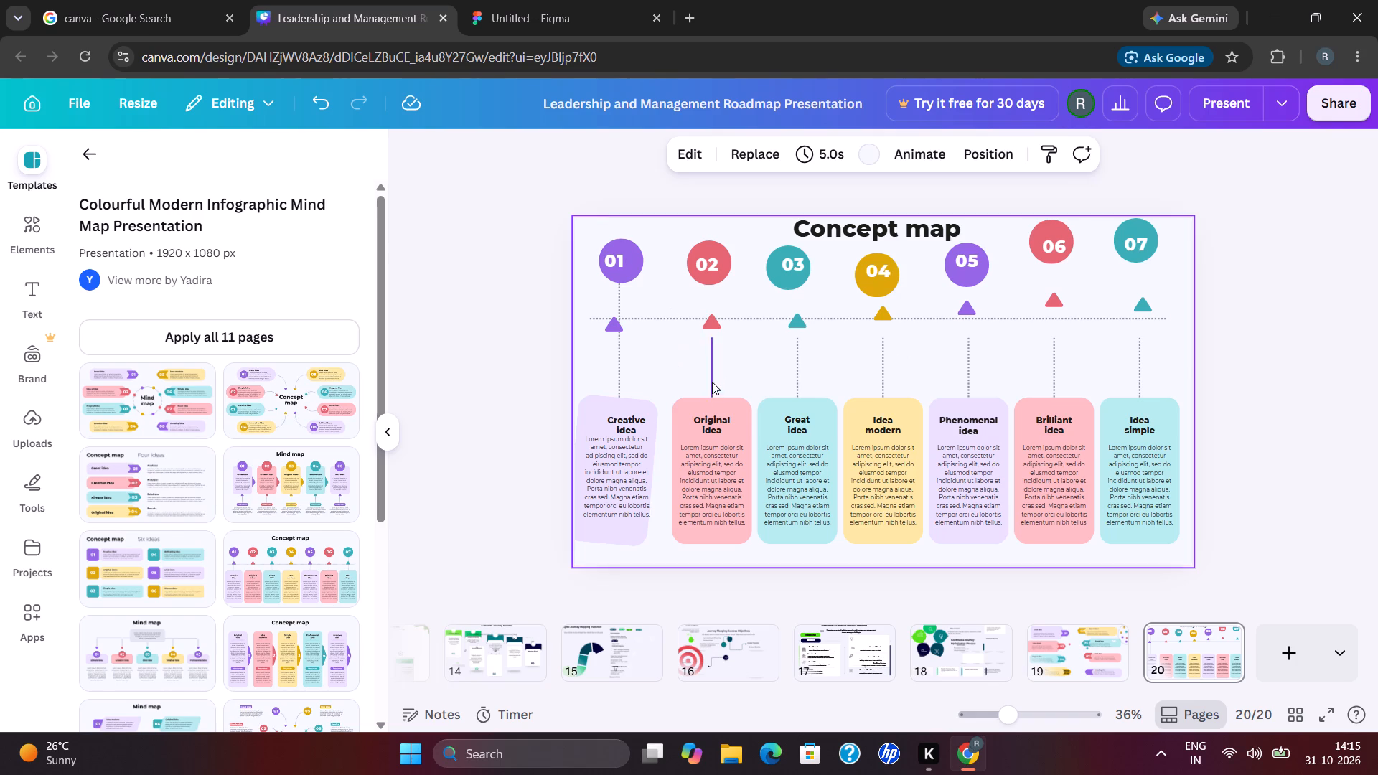
Shift the Creative idea heading up and slightly left, near the top of its purple card.
left_click_drag(606, 425, 591, 408)
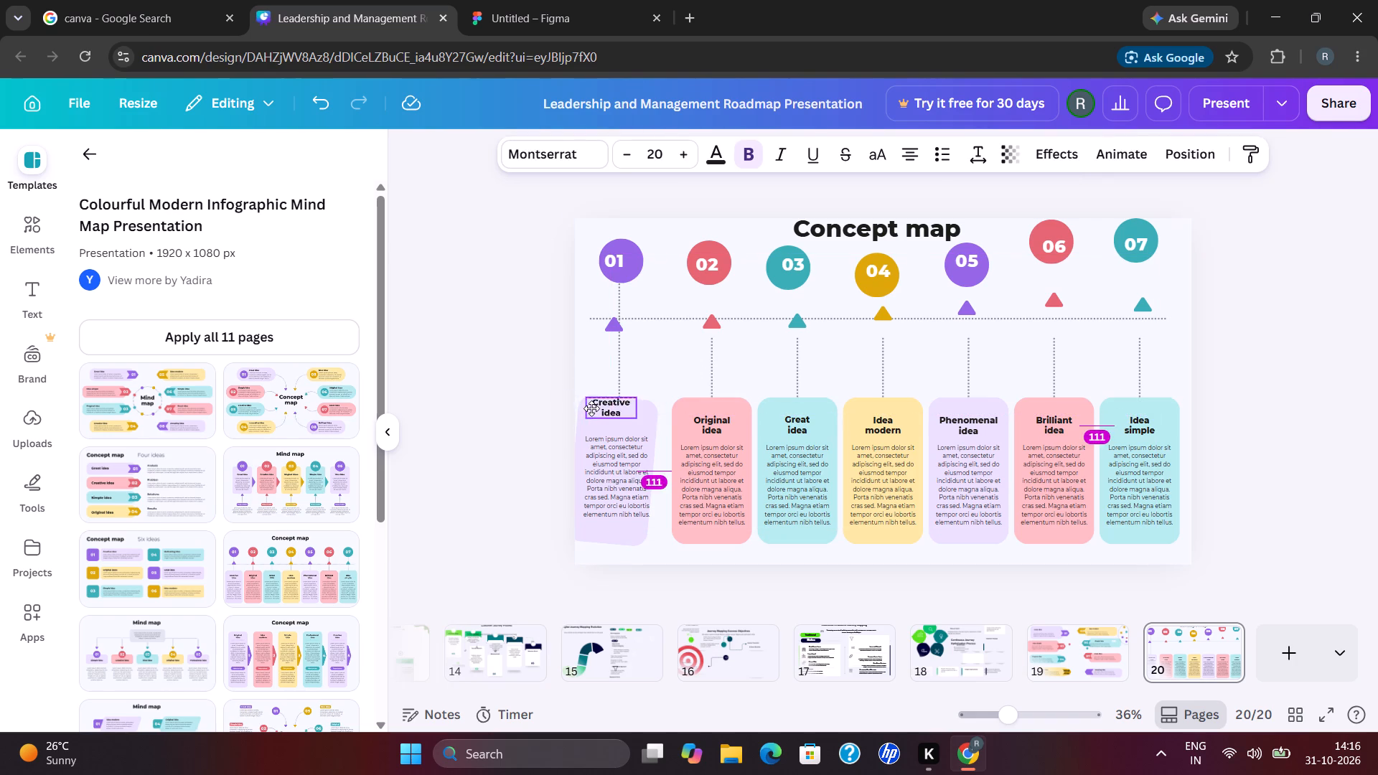
left_click_drag(591, 408, 591, 412)
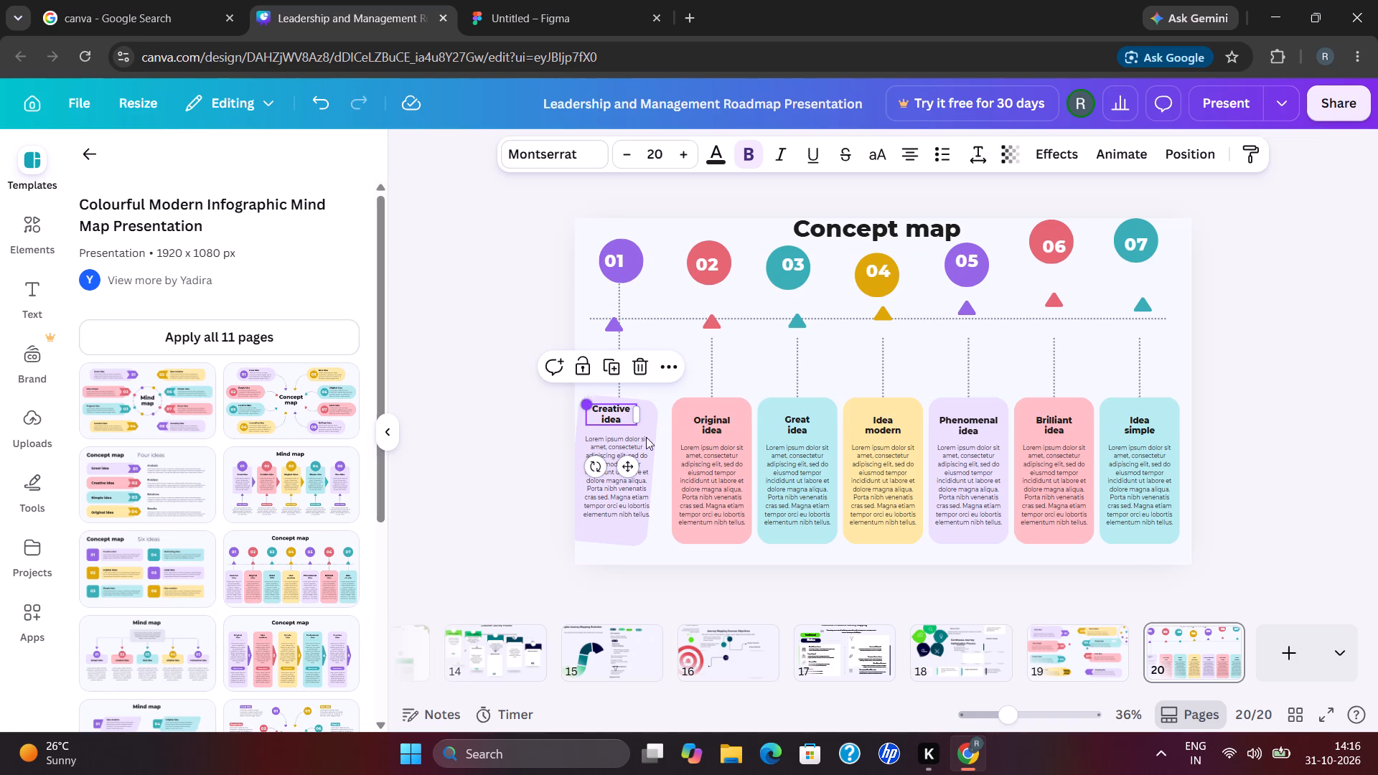
Shift the Original idea body text up and slightly left on its pink card, level with the Creative idea text.
left_click(694, 451)
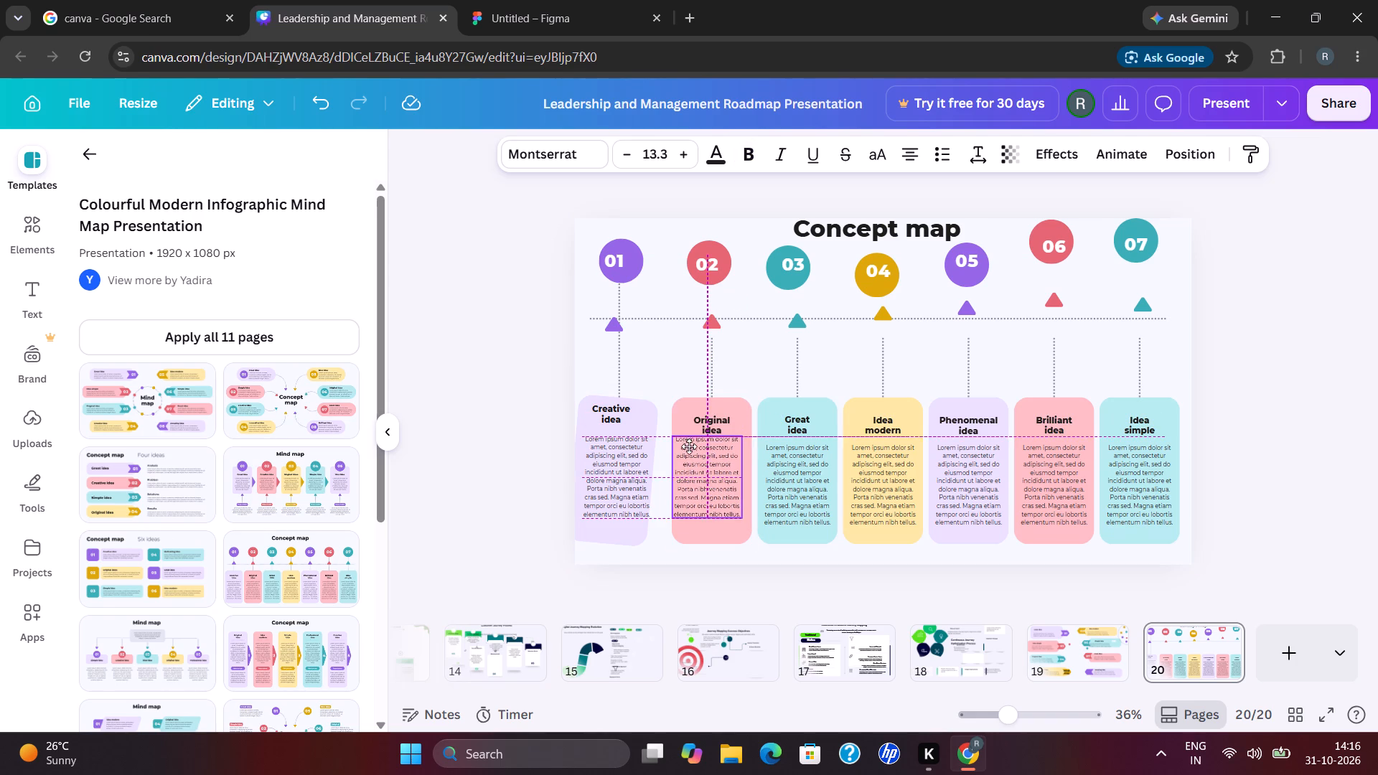
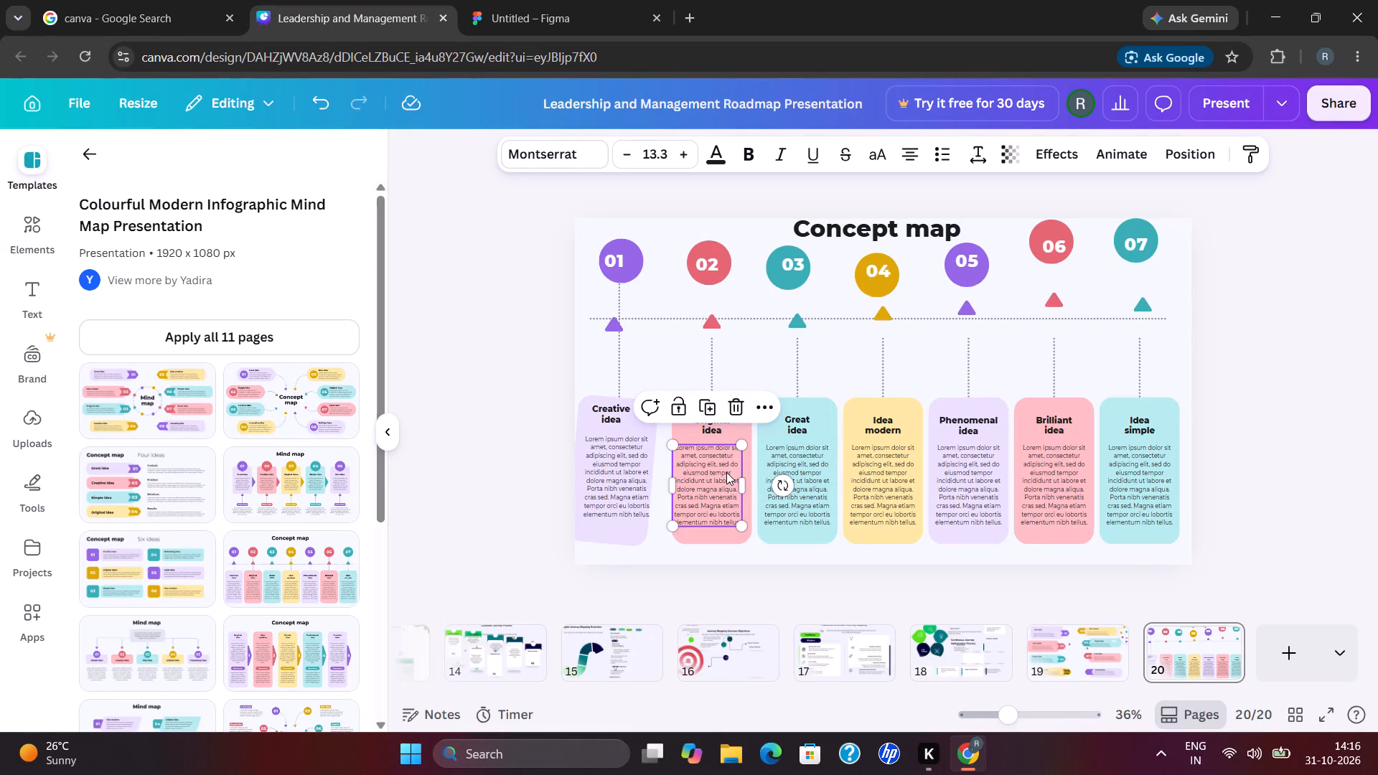
Lower the Original idea and Great idea cards past the slide's bottom edge, and raise the Great idea heading above its card.
left_click_drag(798, 432, 798, 429)
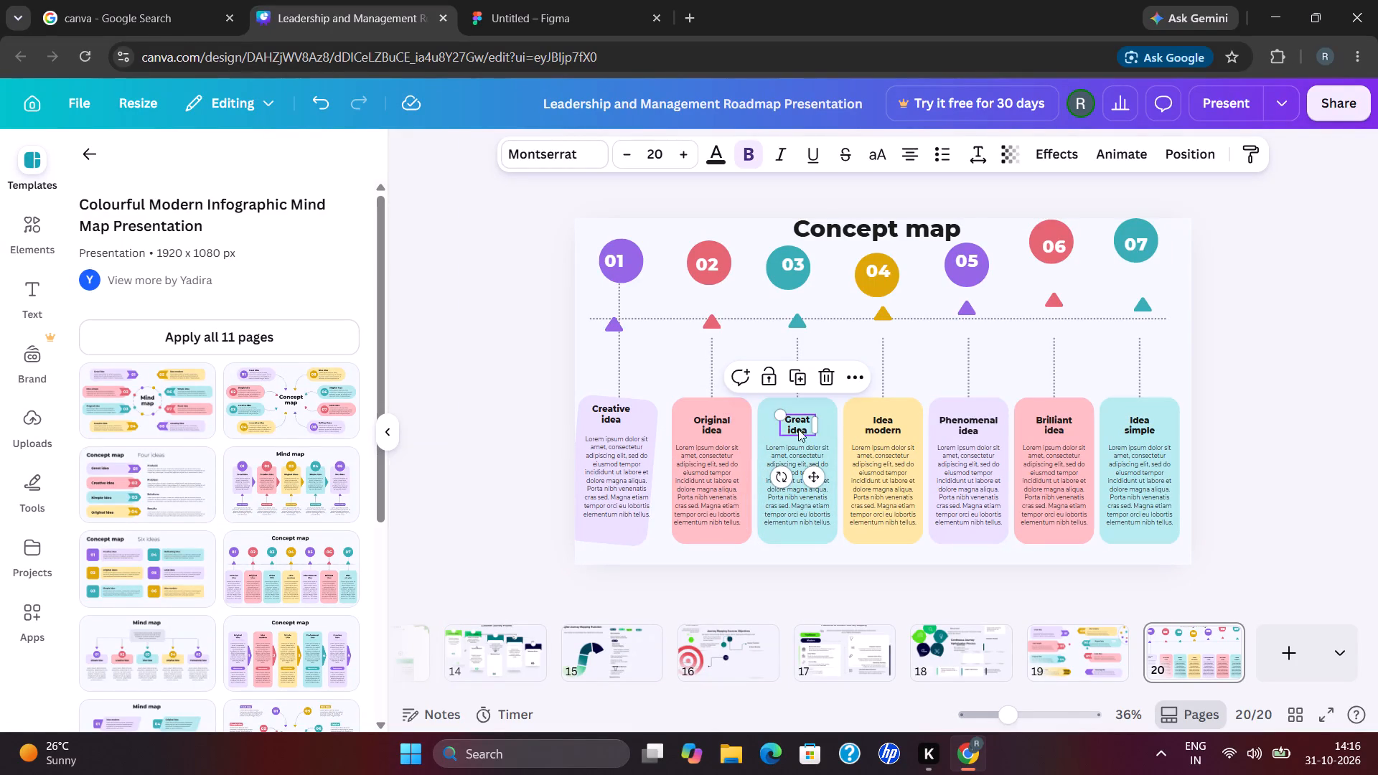
left_click_drag(798, 429, 796, 419)
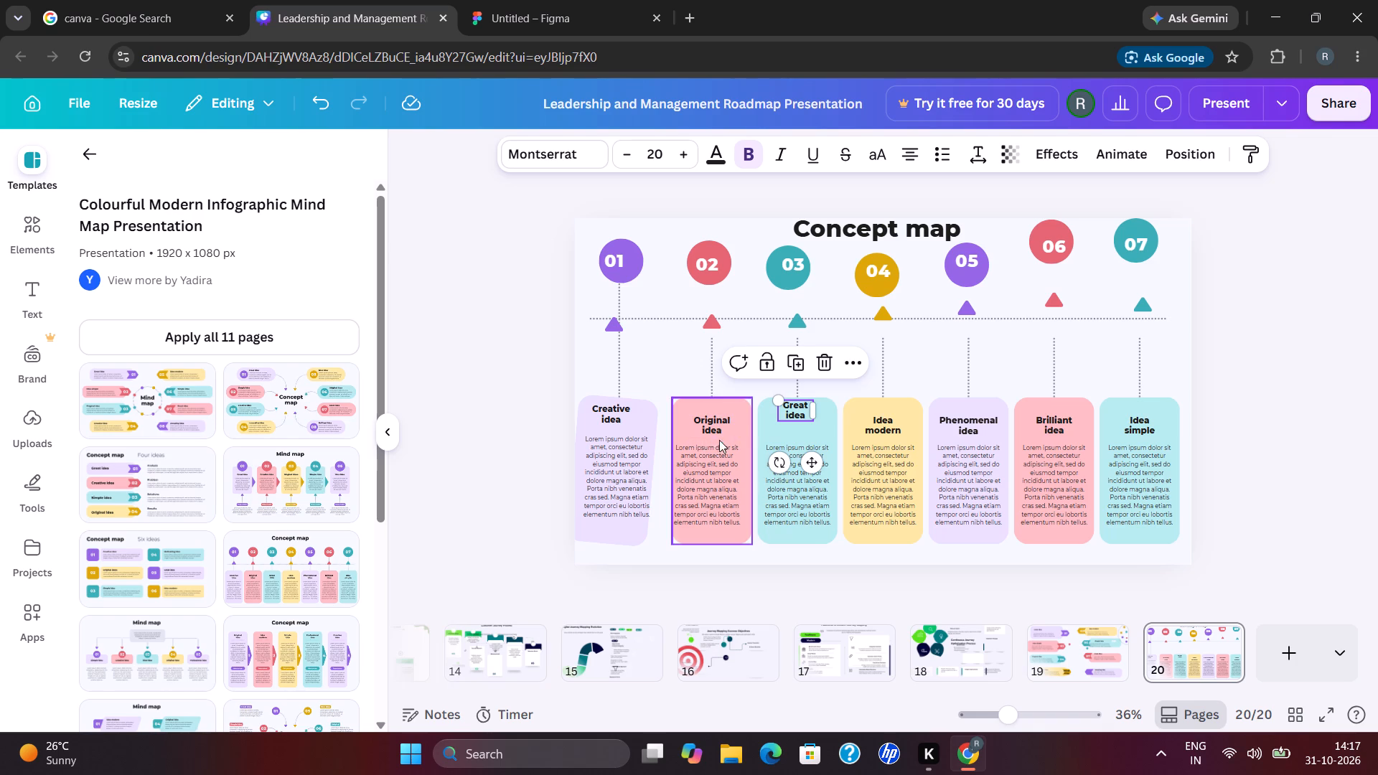
left_click_drag(715, 436, 705, 447)
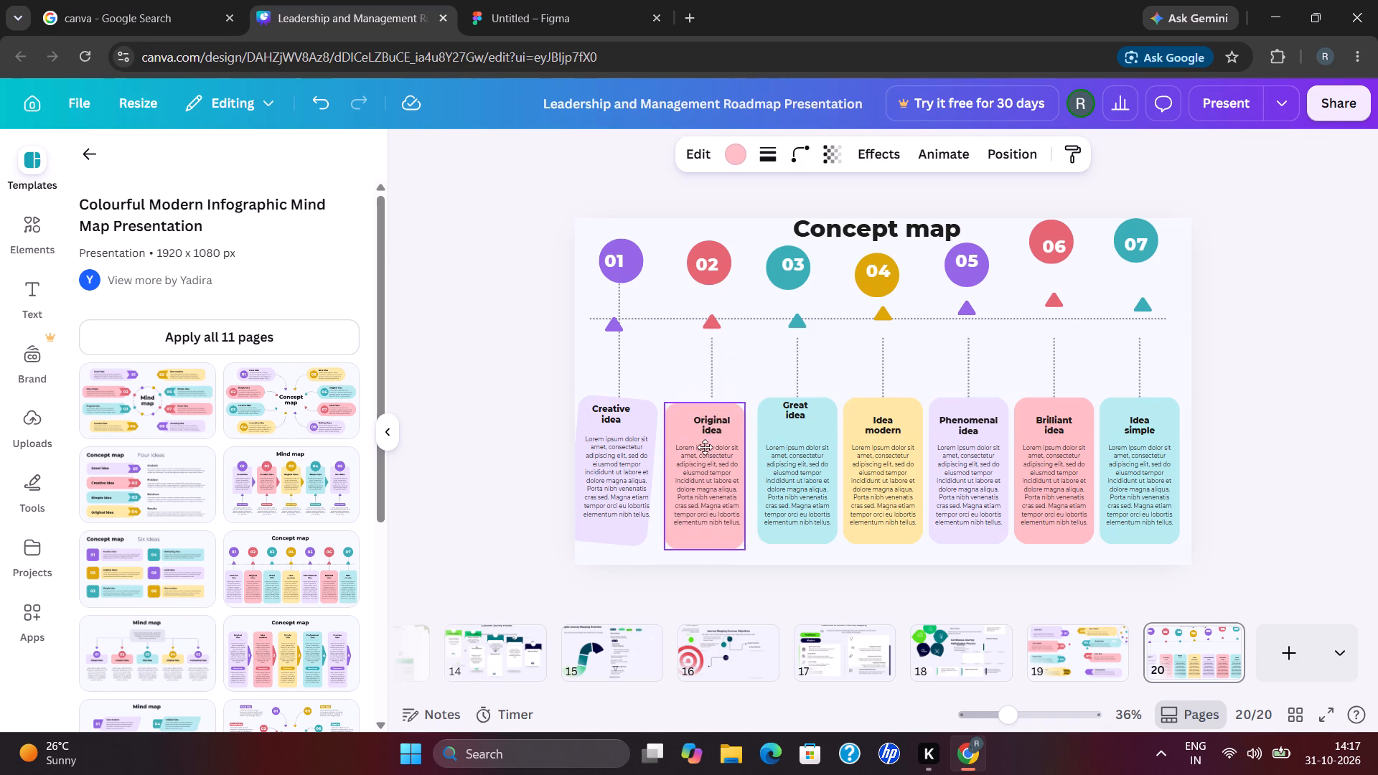
left_click_drag(705, 447, 704, 473)
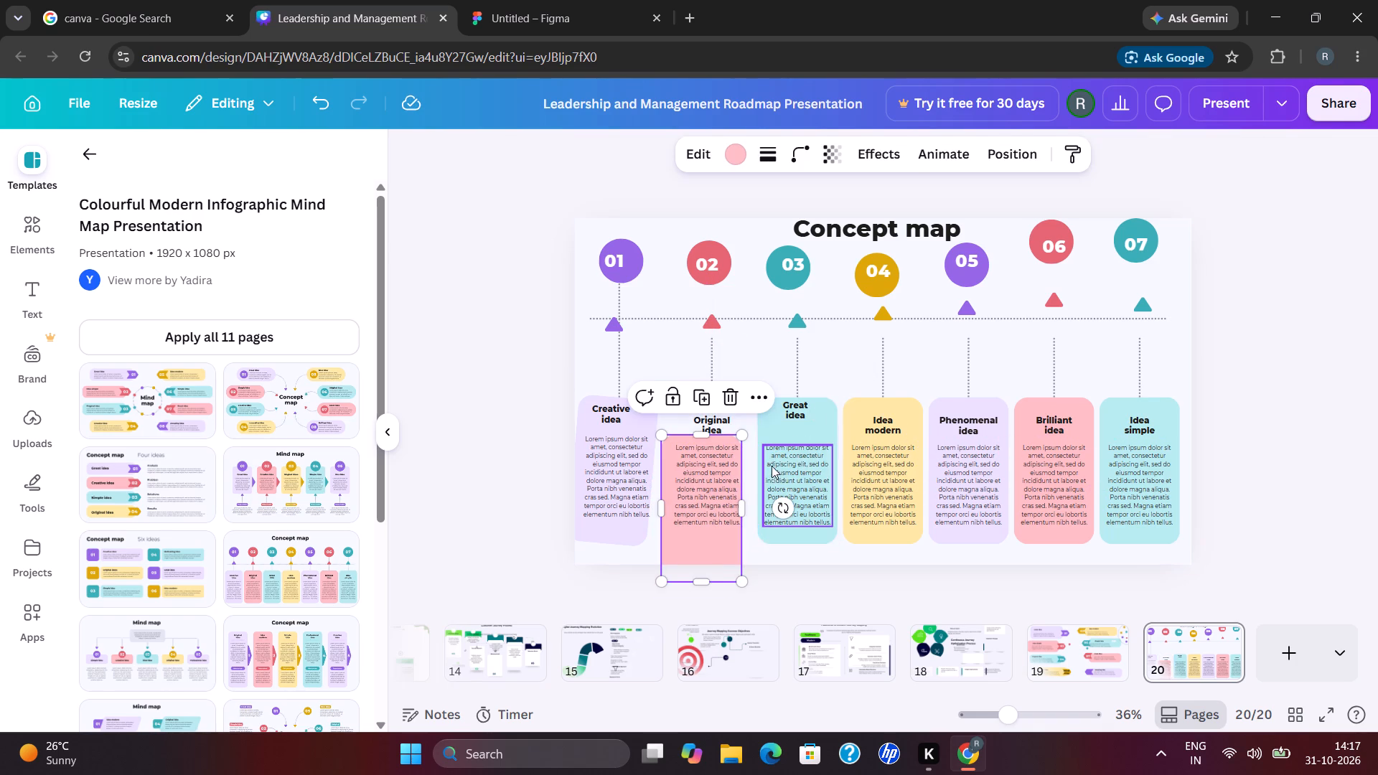
left_click_drag(795, 433, 796, 465)
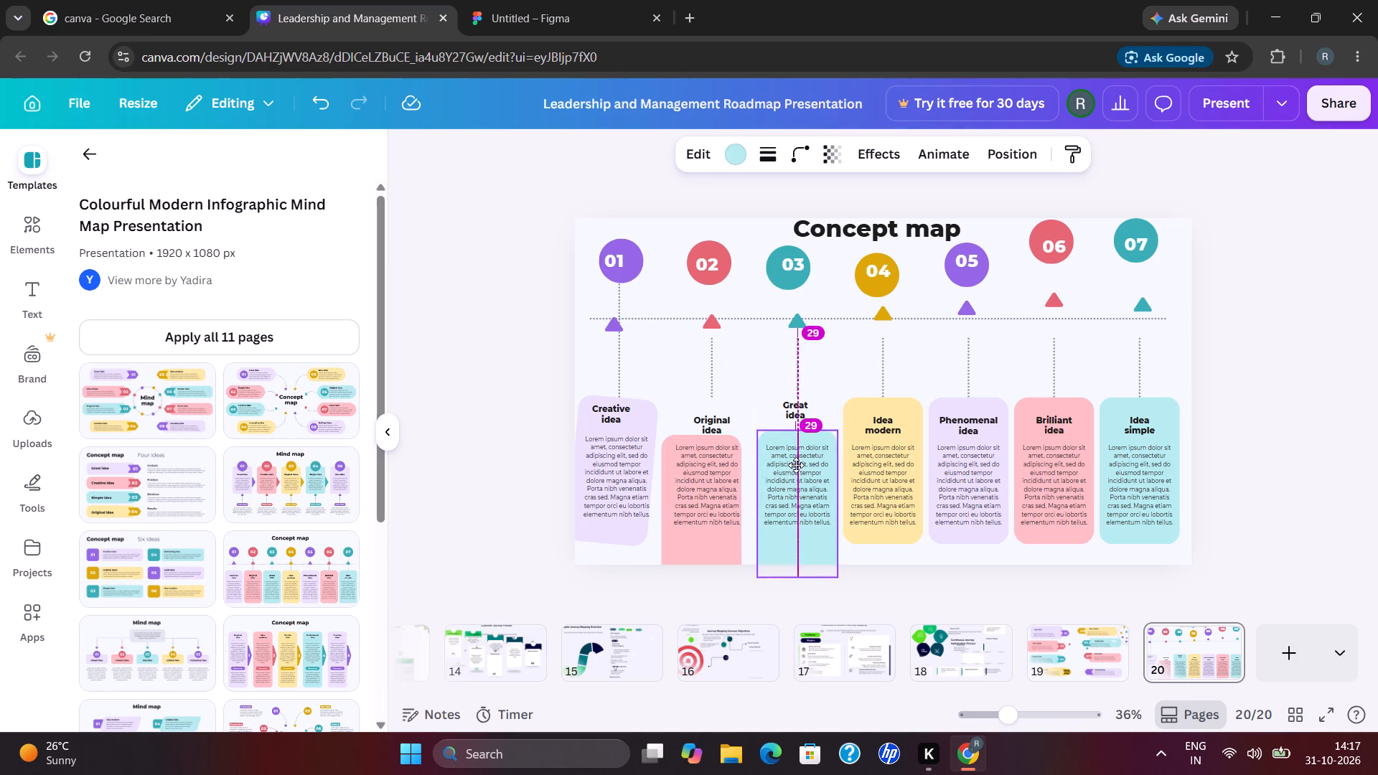
left_click_drag(796, 465, 797, 465)
left_click_drag(802, 409, 802, 379)
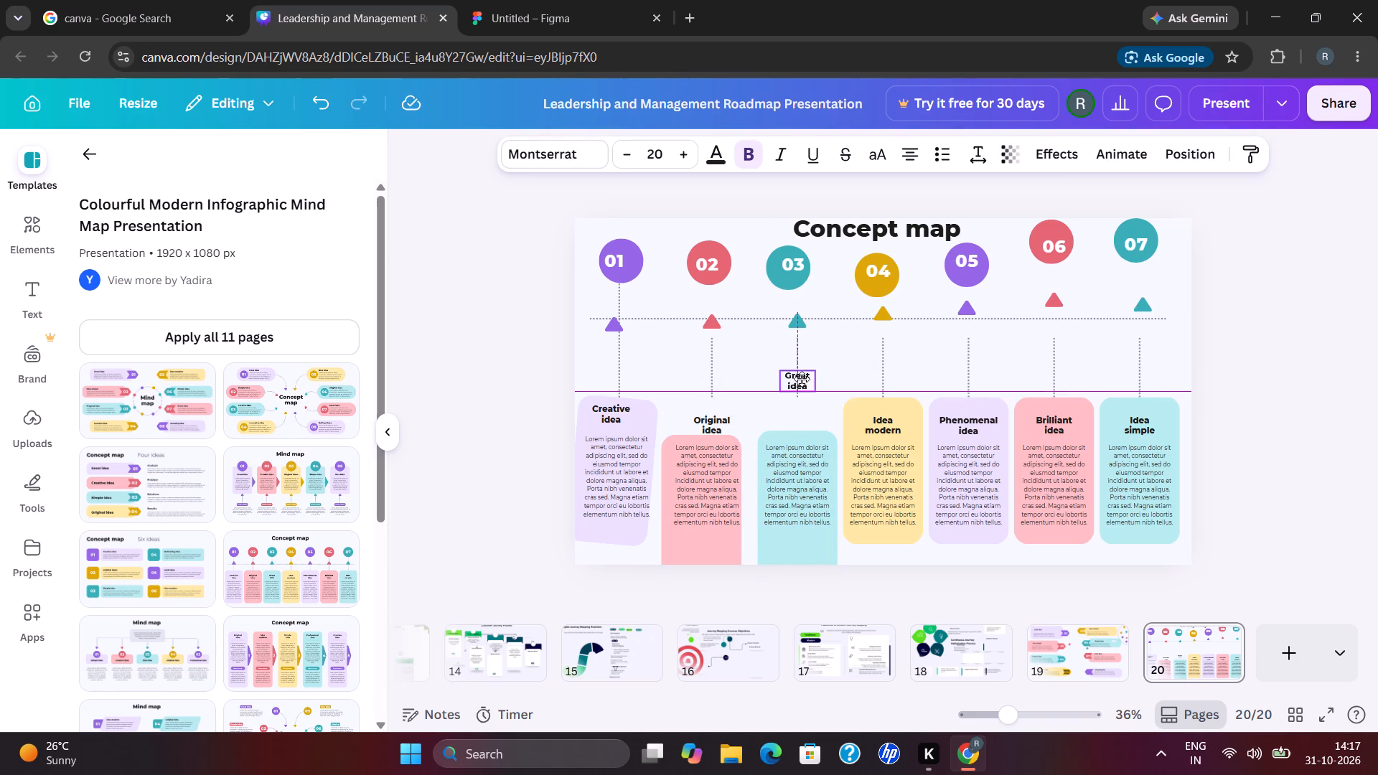
left_click_drag(802, 379, 802, 380)
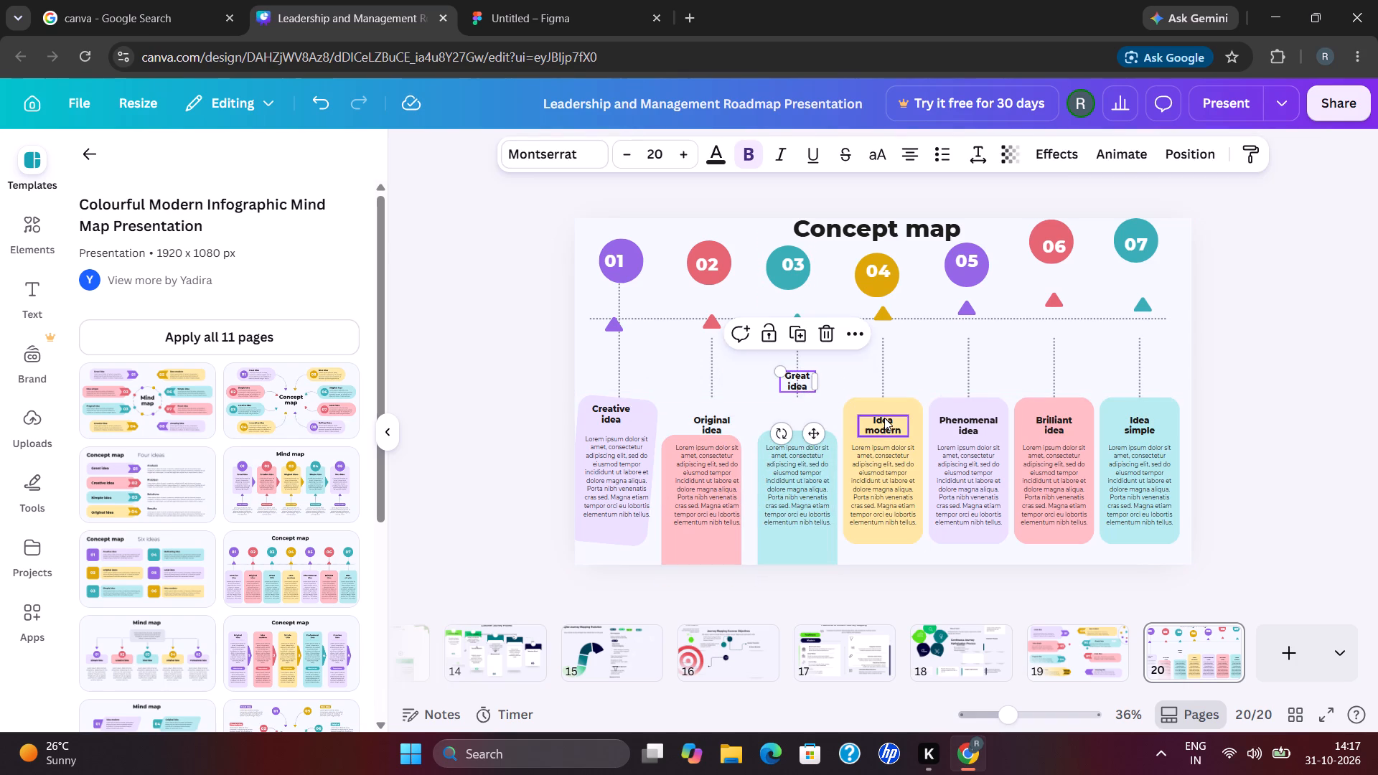
Raise the Idea modern and Phenomenal idea headings above their cards, and lower both cards past the slide's bottom edge.
left_click_drag(884, 418, 882, 367)
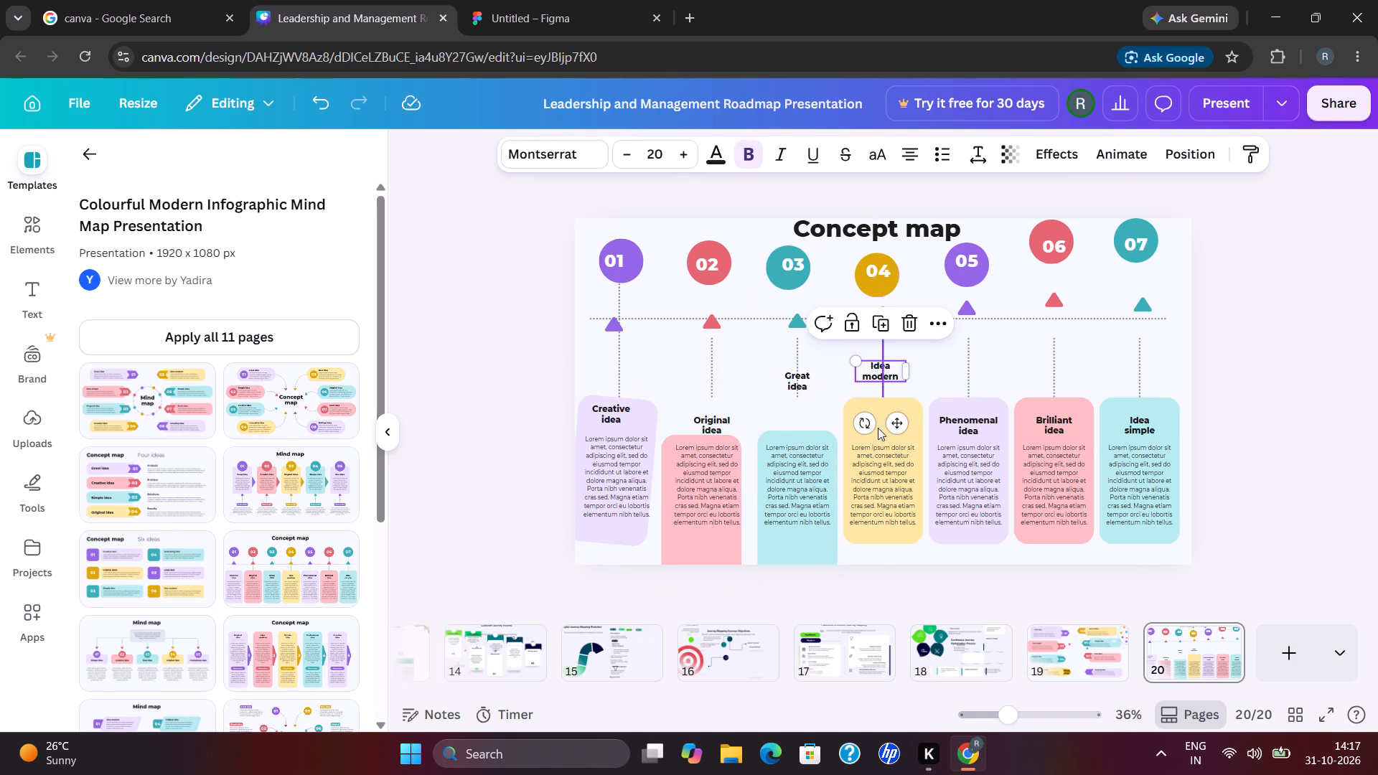
left_click_drag(877, 421, 874, 457)
left_click_drag(980, 418, 976, 377)
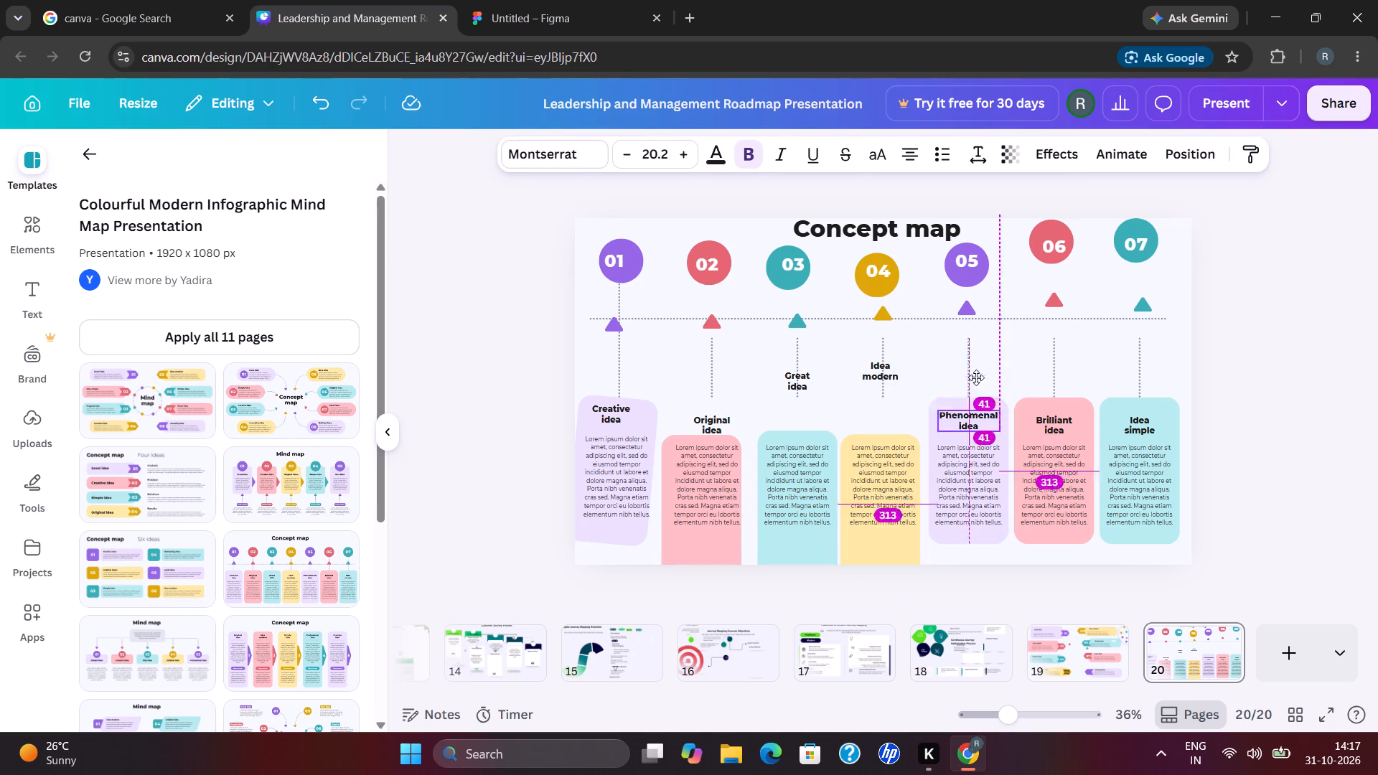
left_click_drag(976, 377, 975, 361)
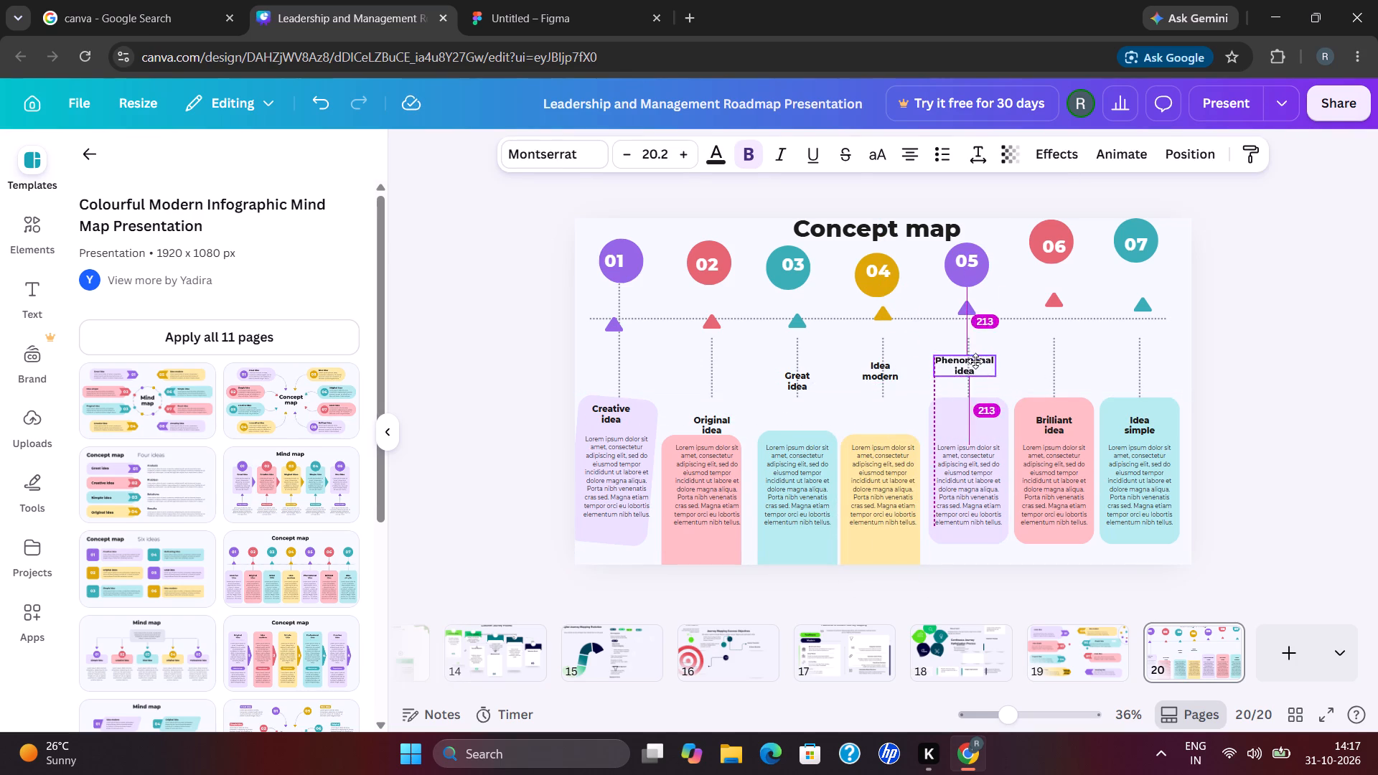
left_click_drag(975, 361, 975, 364)
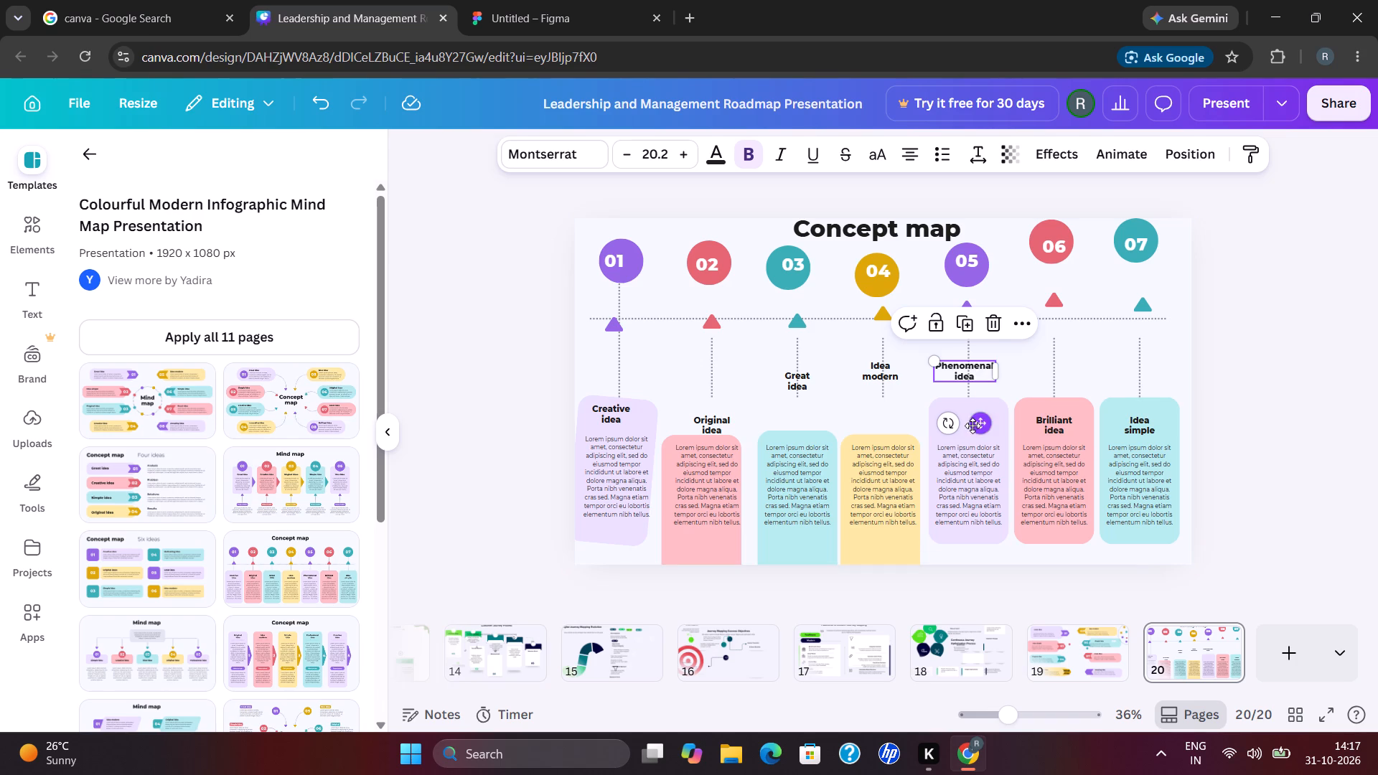
left_click_drag(967, 438, 969, 464)
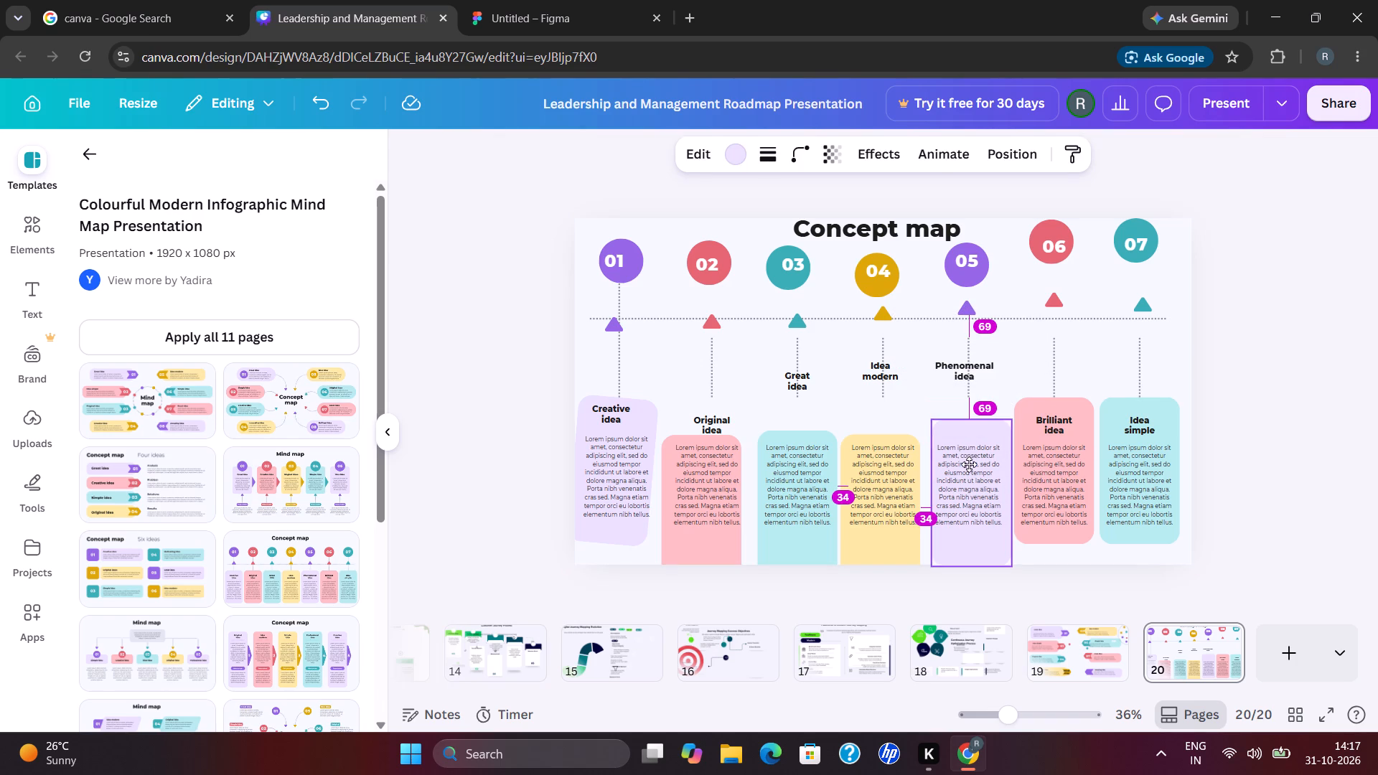
left_click_drag(969, 464, 962, 474)
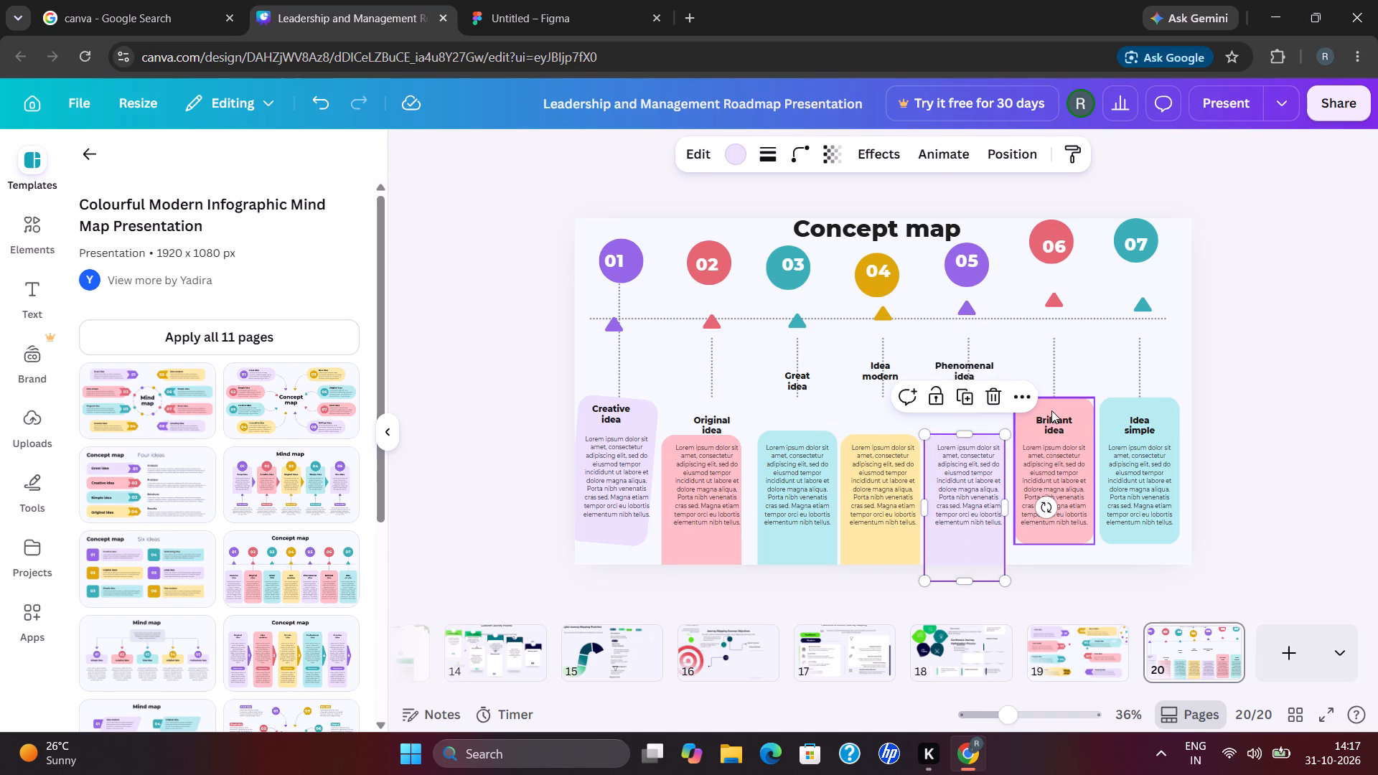
Raise the Brilliant idea and Idea simple headings level with Phenomenal idea, and lower their cards past the slide's bottom edge.
left_click_drag(1049, 423, 1049, 369)
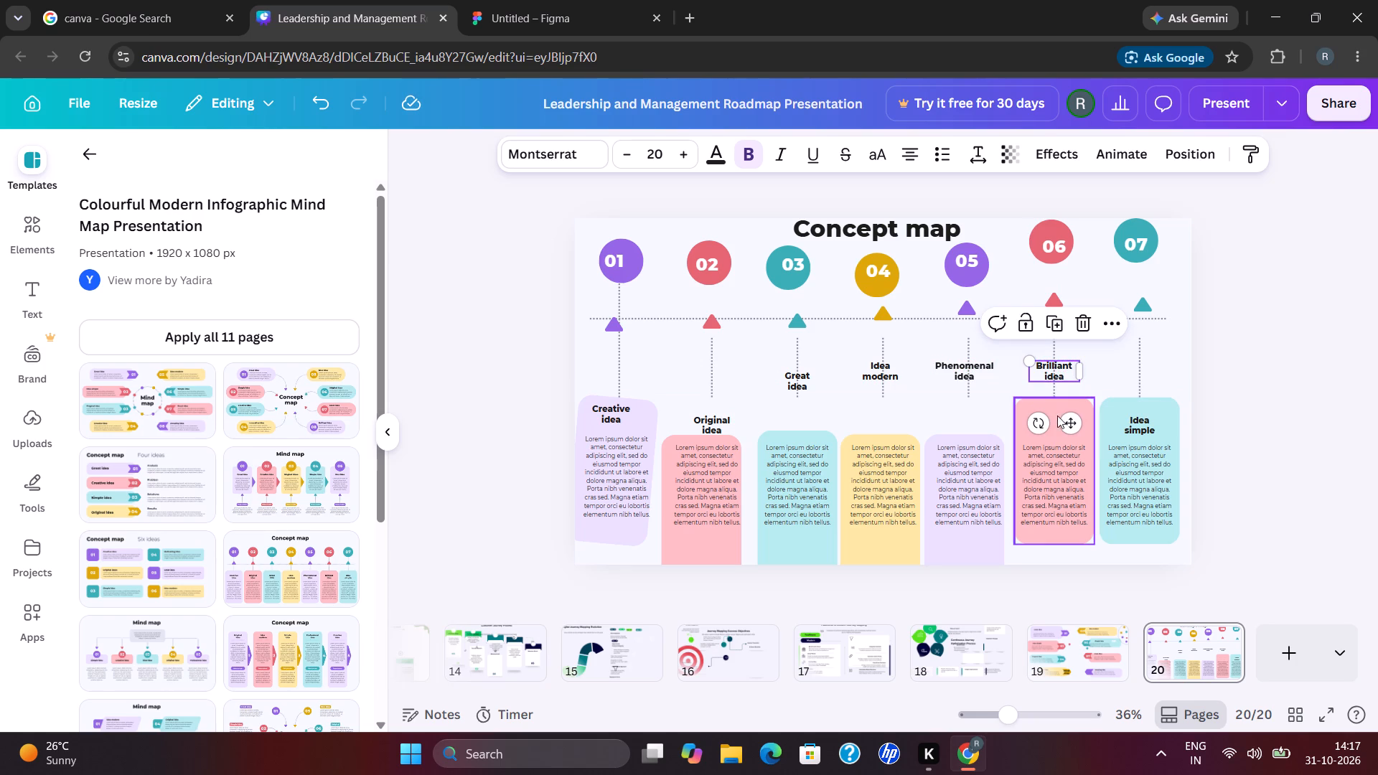
left_click_drag(1058, 425, 1056, 458)
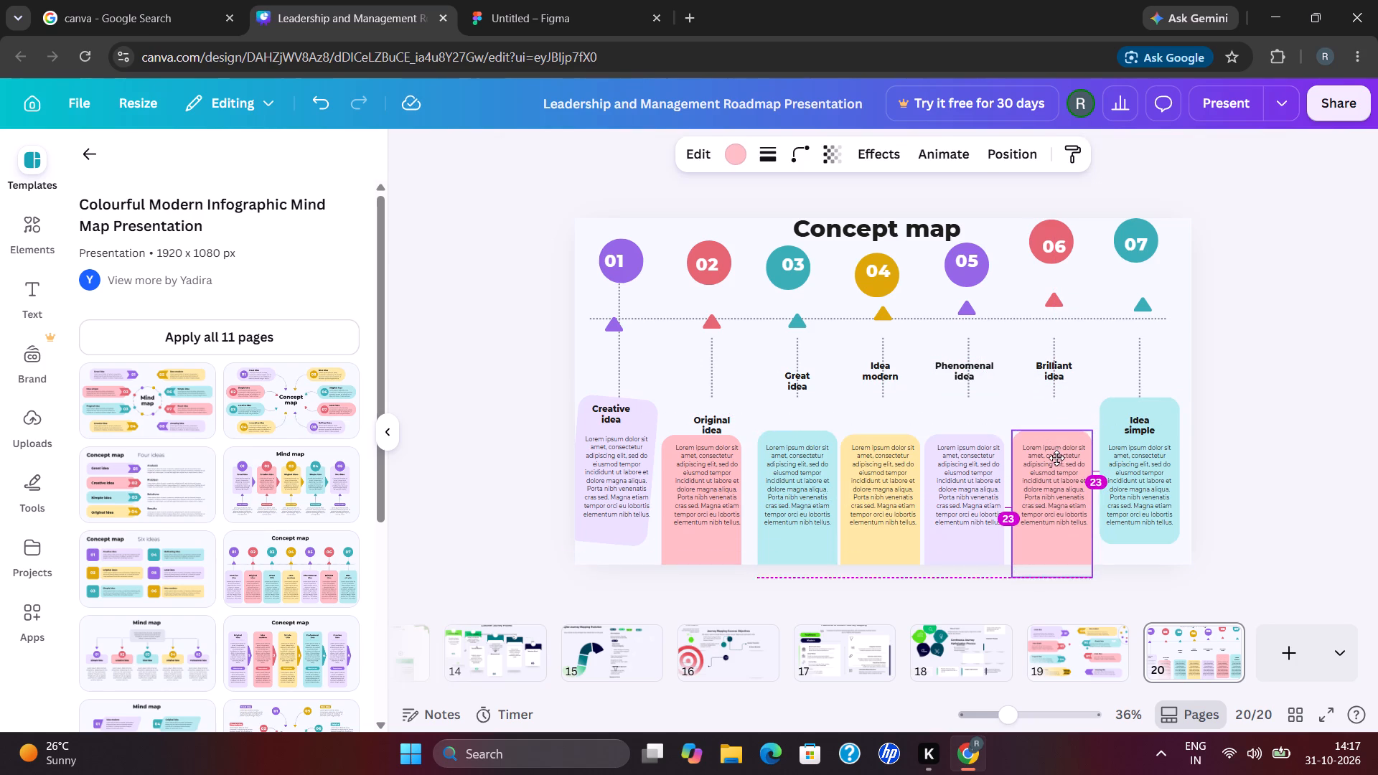
left_click_drag(1056, 458, 1056, 459)
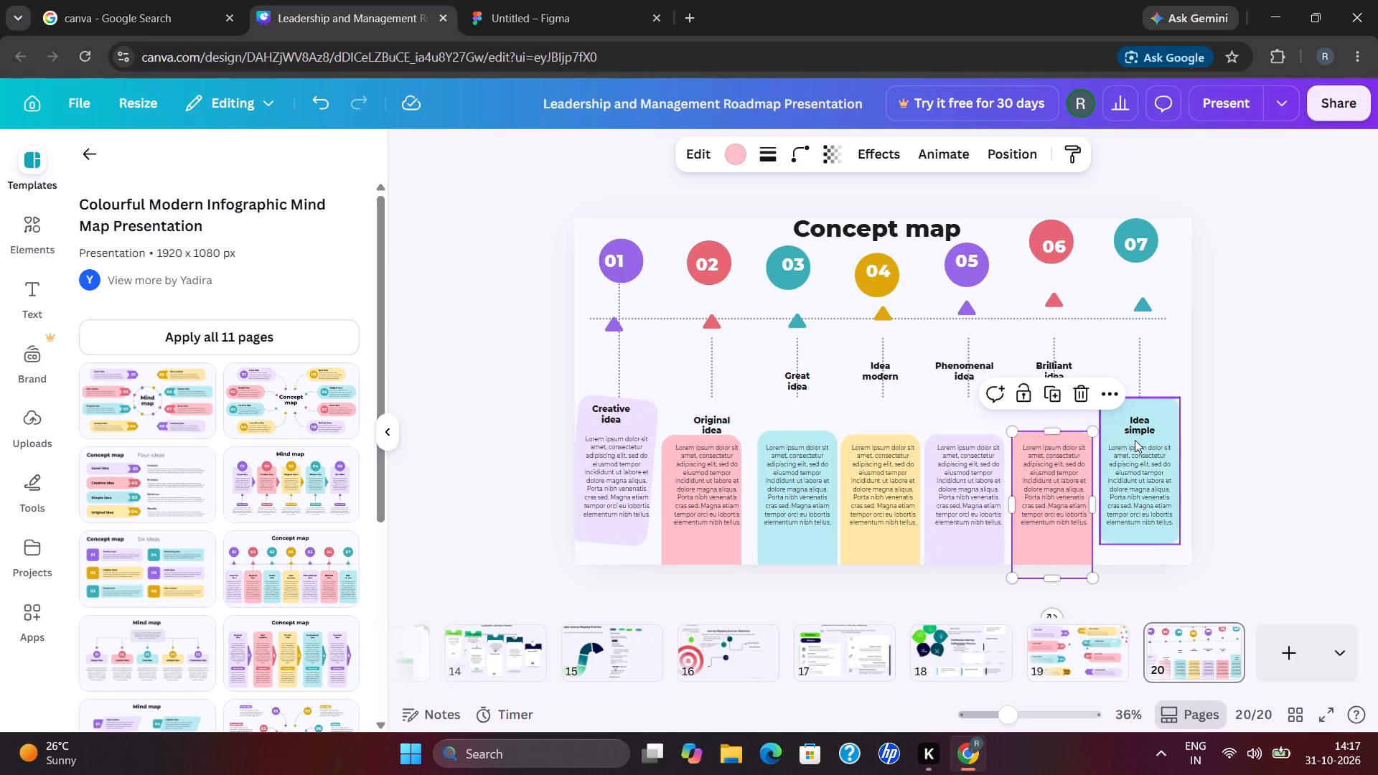
left_click_drag(1143, 426, 1191, 365)
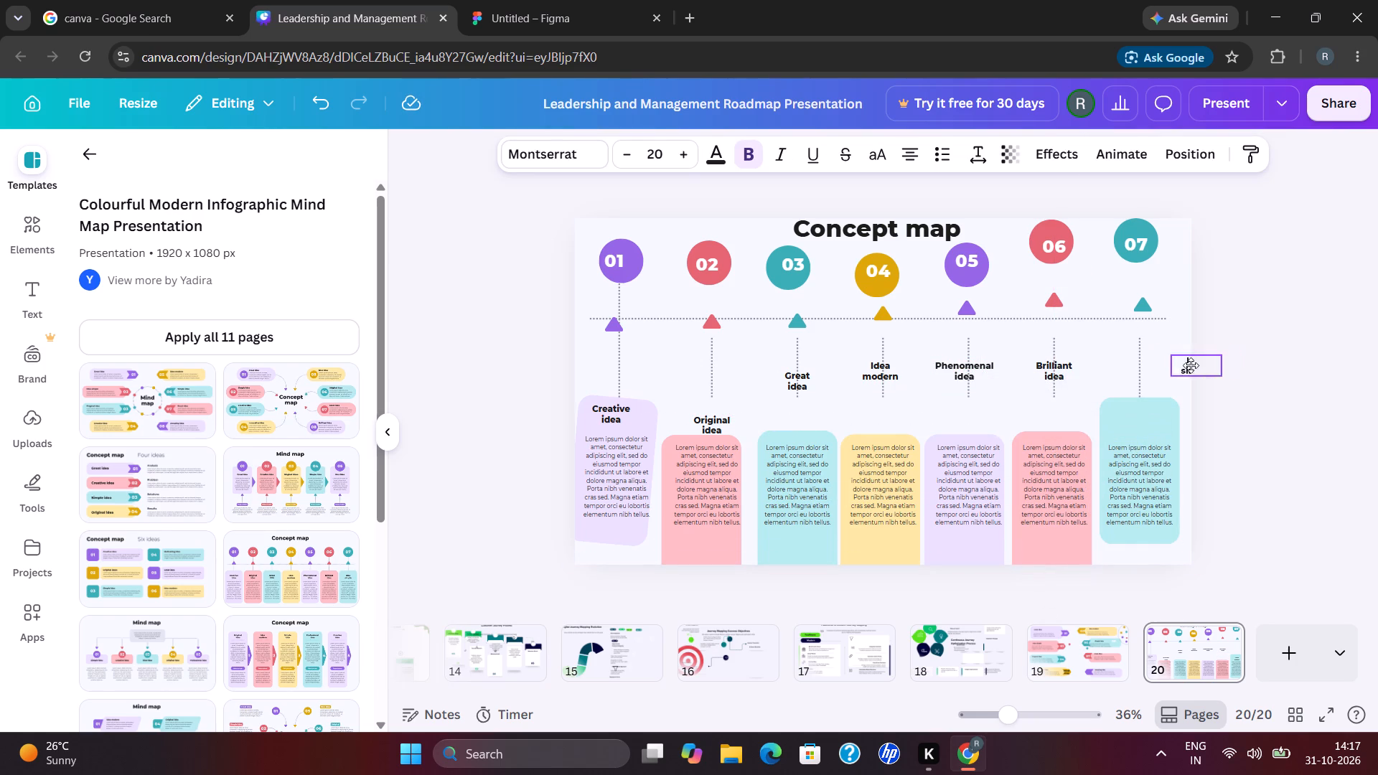
left_click_drag(1191, 365, 1143, 368)
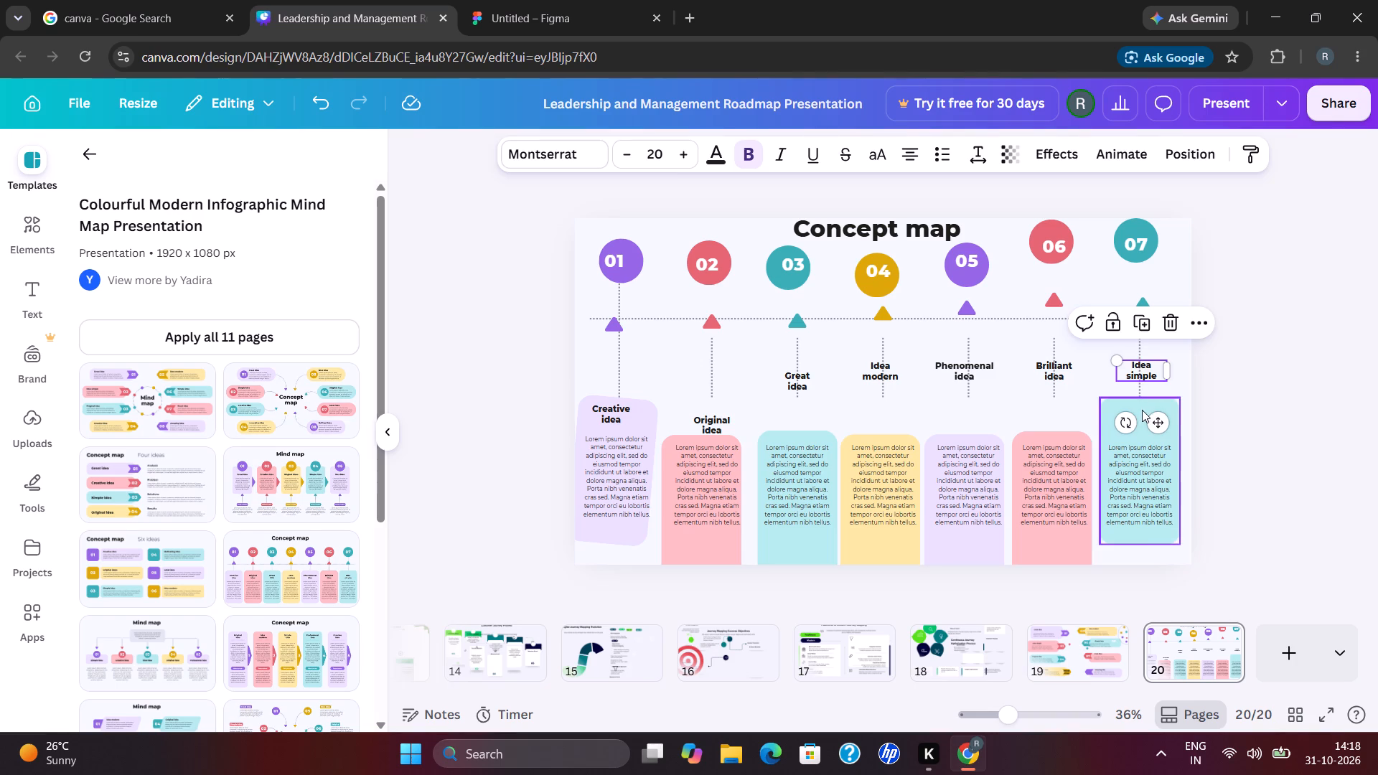
left_click_drag(1141, 410, 1145, 446)
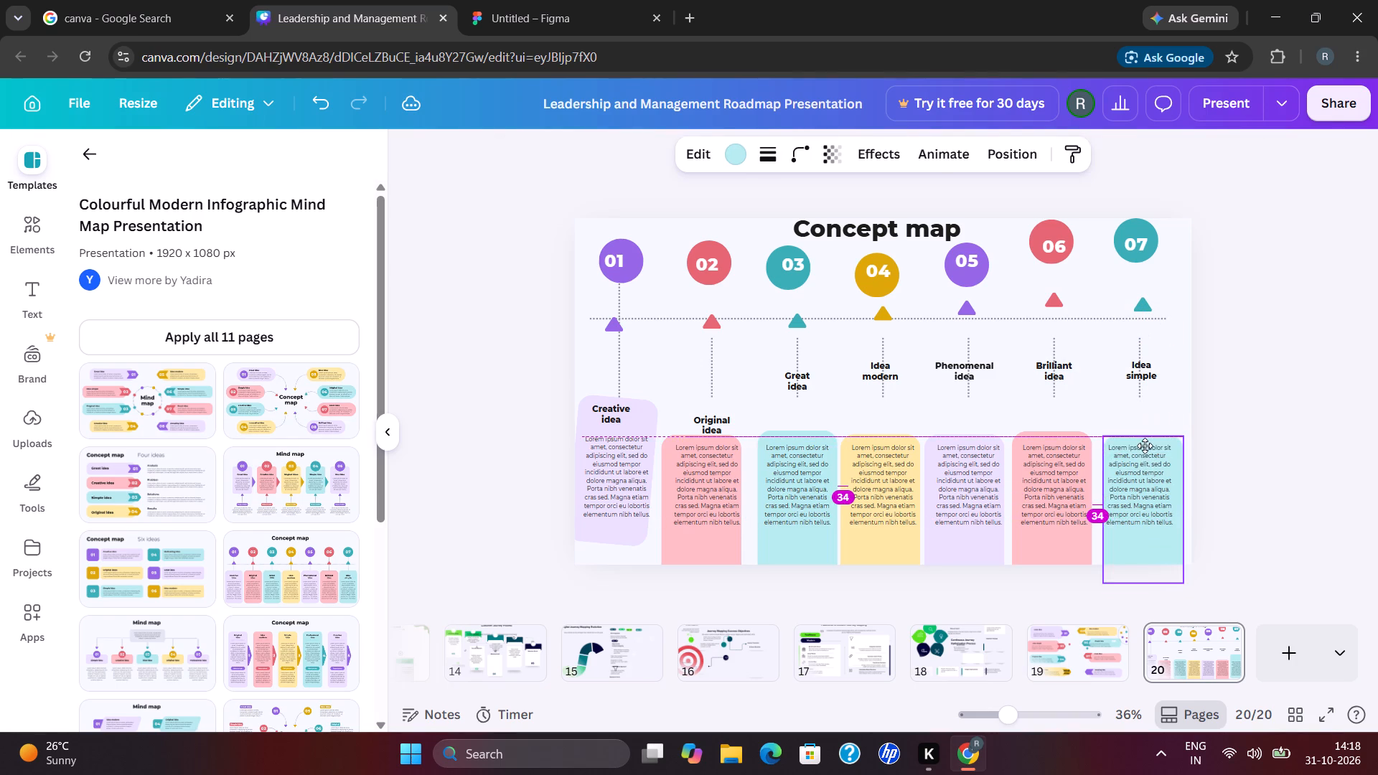
left_click_drag(1145, 446, 1145, 449)
Raise the Creative idea heading above its tilted purple card, and lower that card to the slide's bottom edge.
left_click_drag(620, 411, 622, 365)
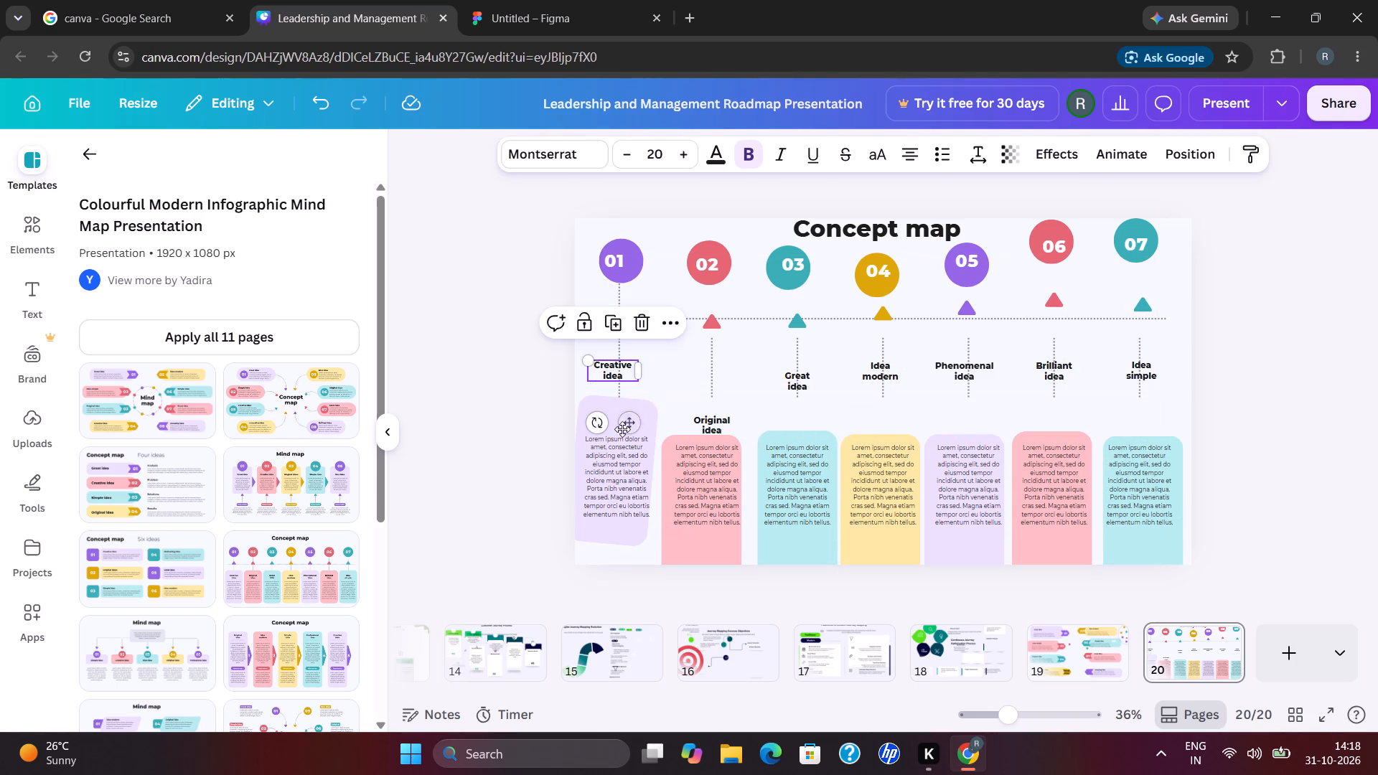
left_click_drag(610, 428, 611, 447)
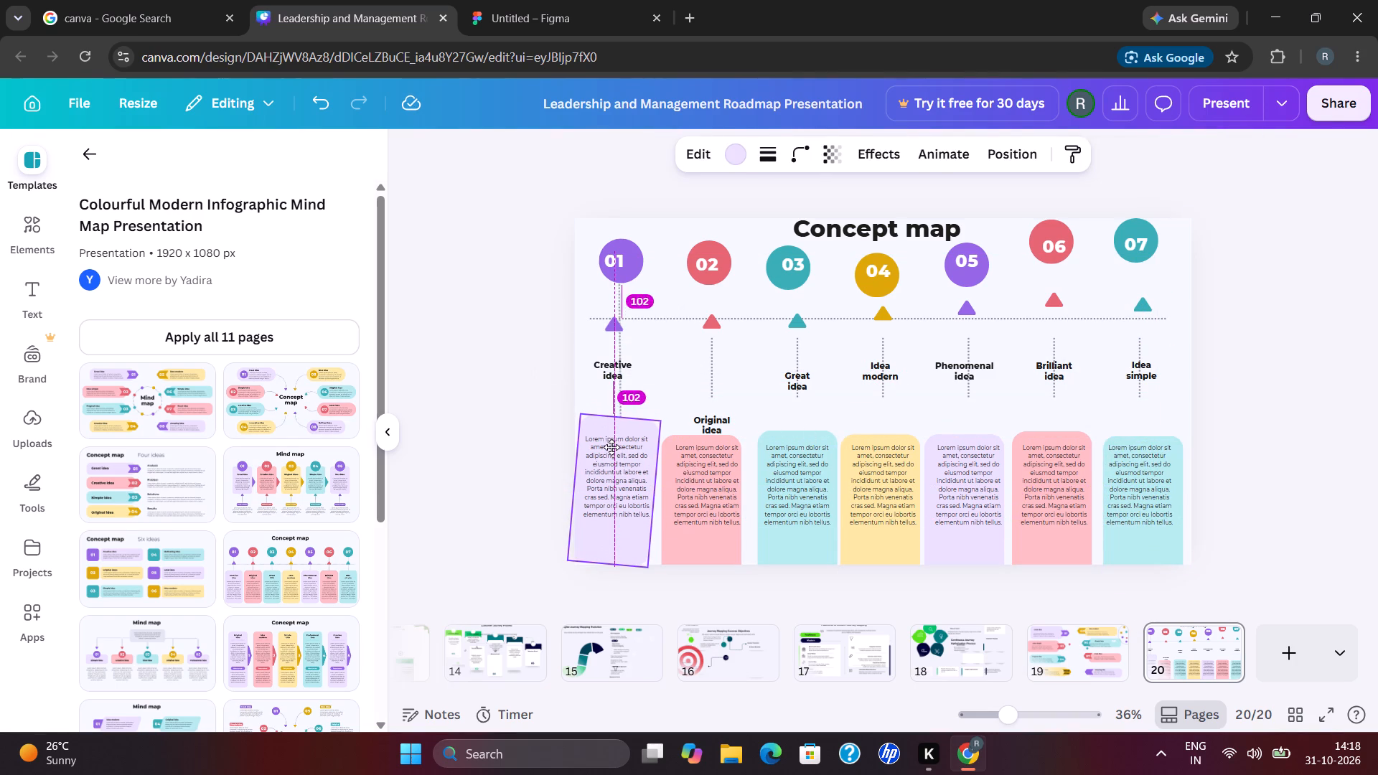
left_click_drag(611, 447, 611, 447)
left_click(611, 447)
left_click(611, 447)
left_click_drag(611, 447, 611, 458)
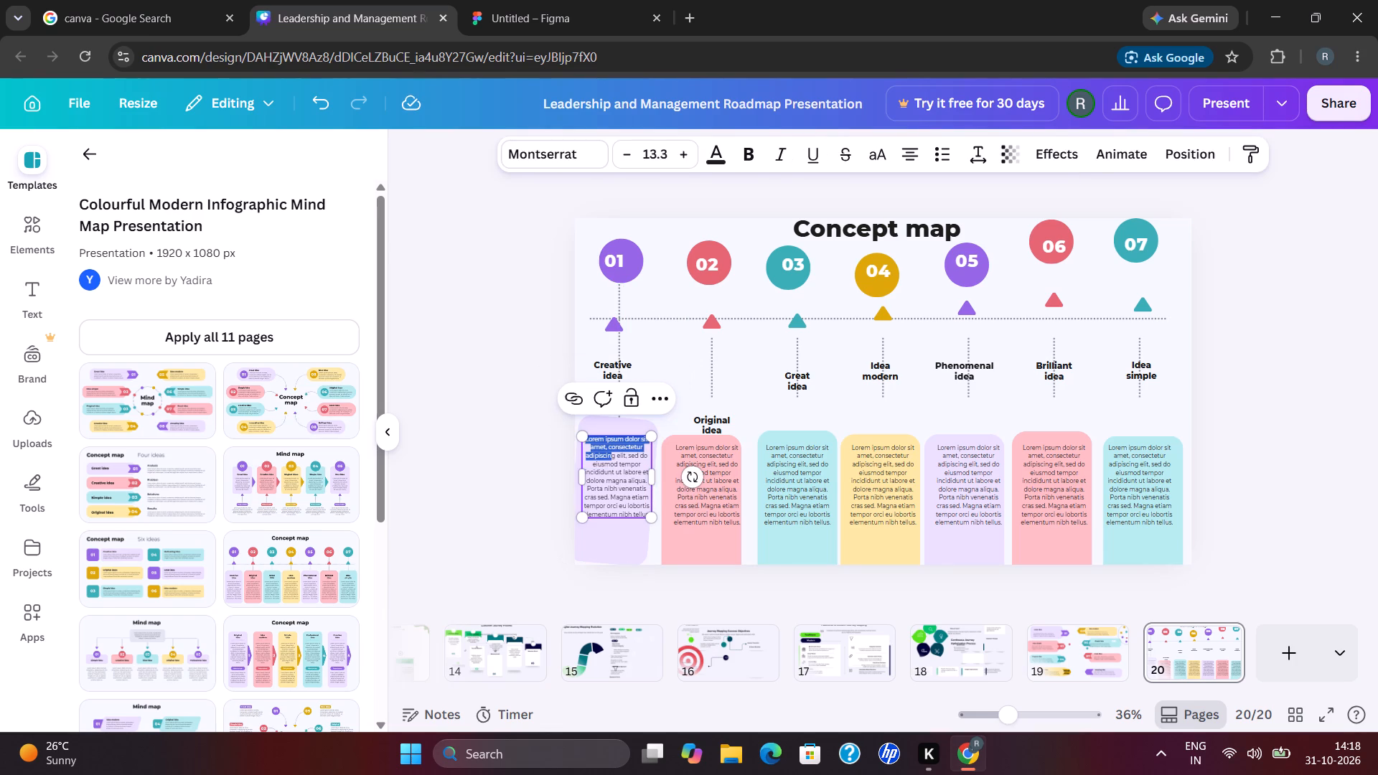
left_click_drag(611, 458, 611, 457)
left_click(606, 582)
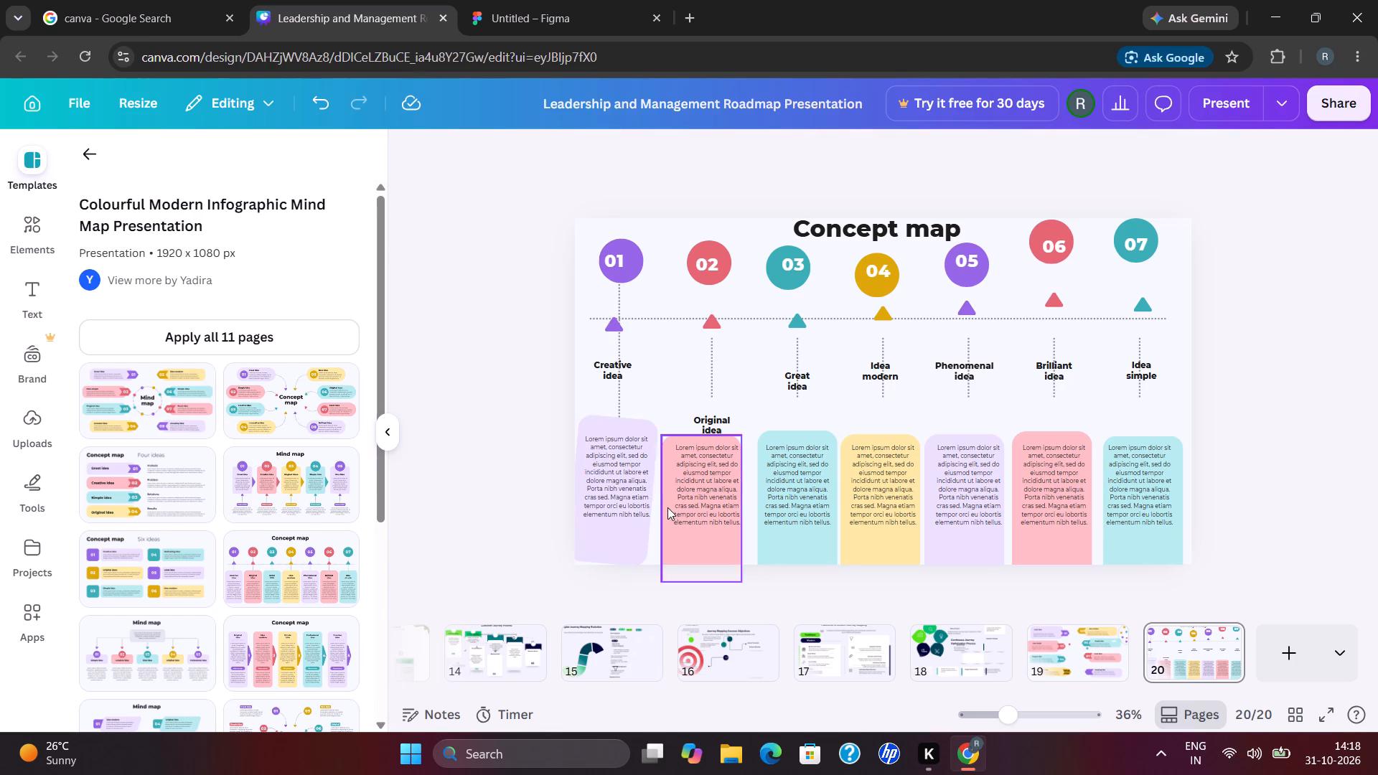
Raise the Original idea heading above its pink card, level with the Great idea heading.
left_click_drag(708, 423, 706, 381)
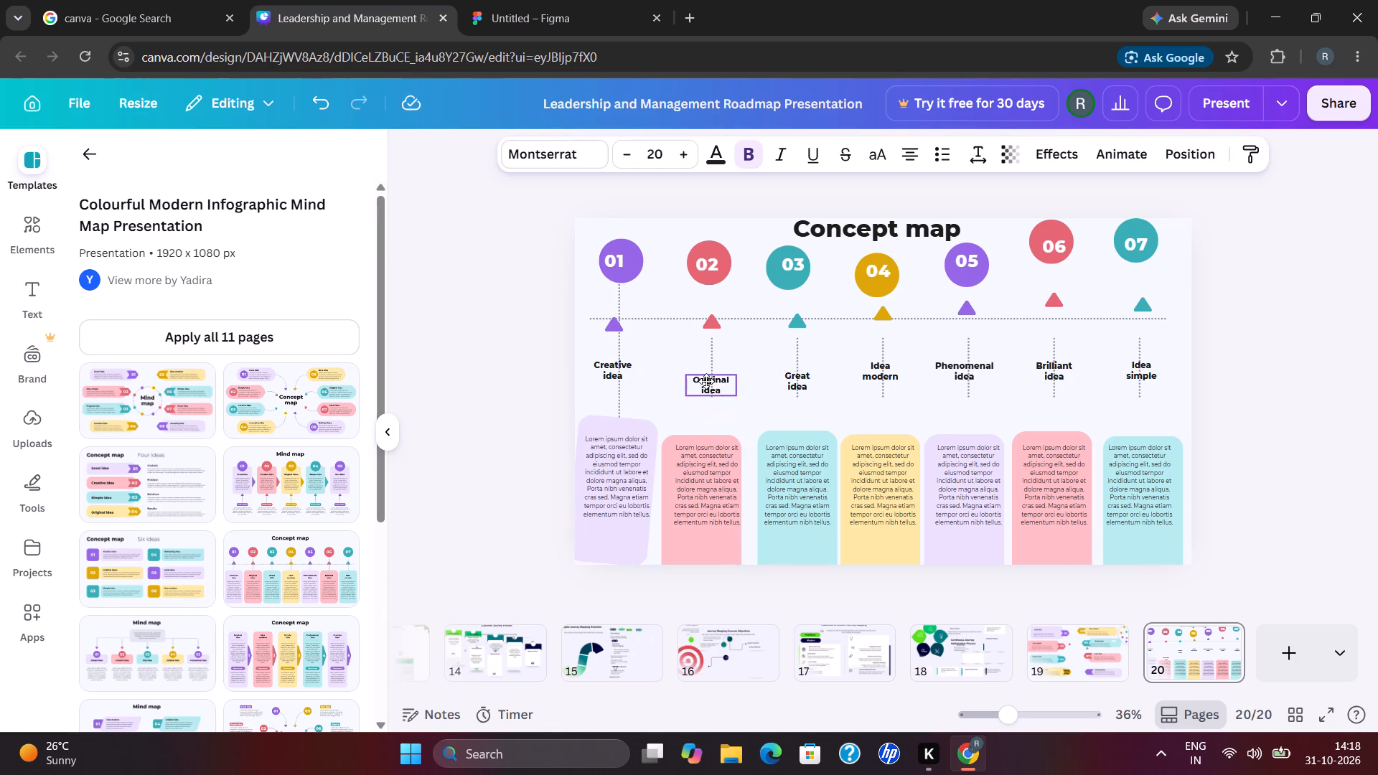
left_click_drag(706, 381, 706, 376)
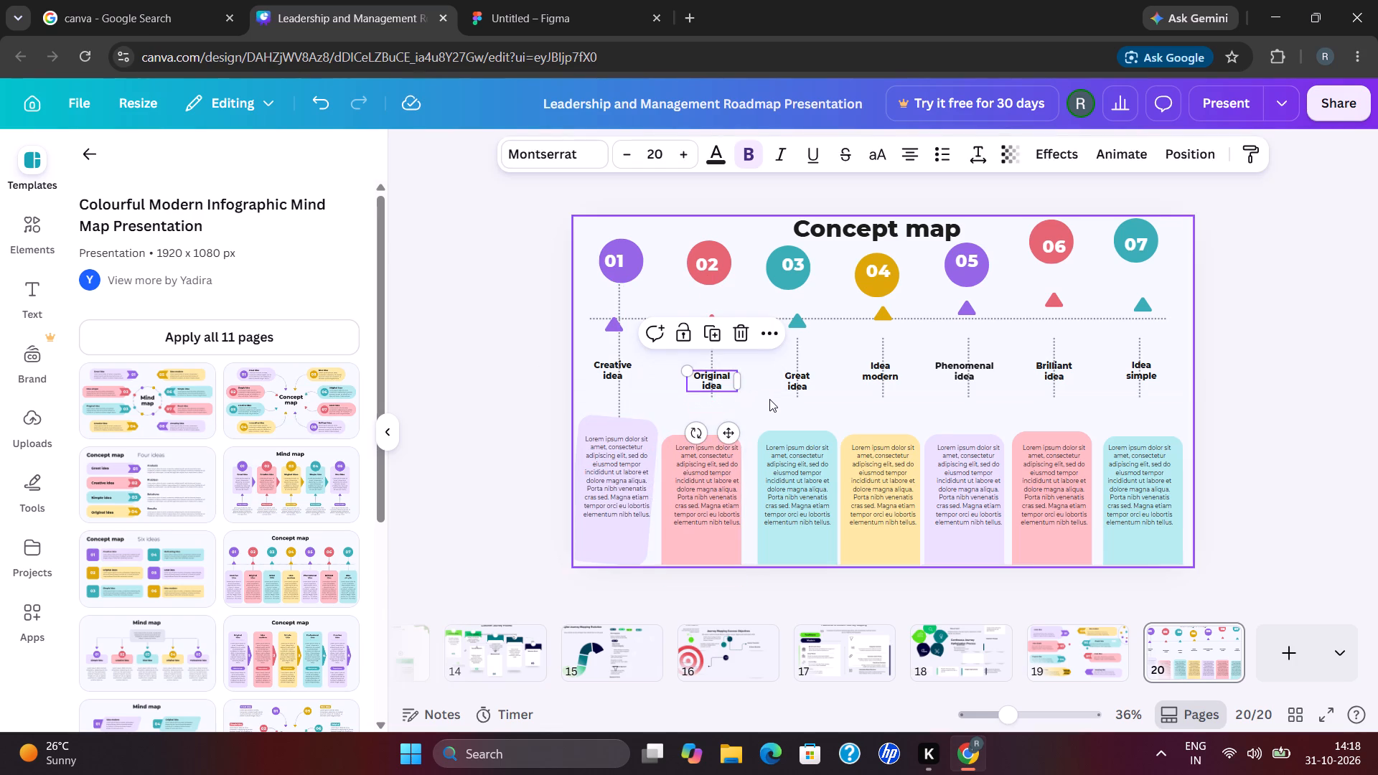
left_click(769, 399)
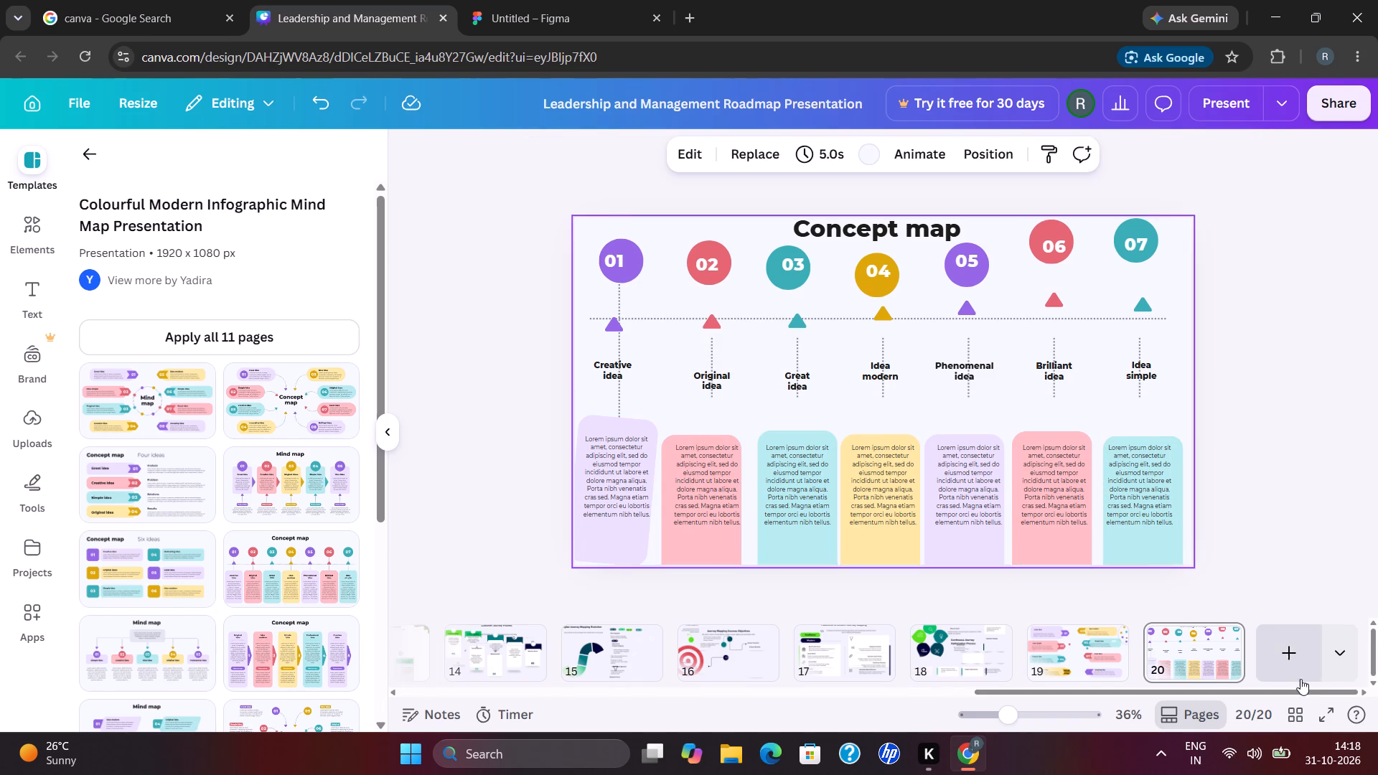
Add slide 21 and apply the Concept map template layout with five numbered arrow cards and Resources labels.
left_click(1286, 649)
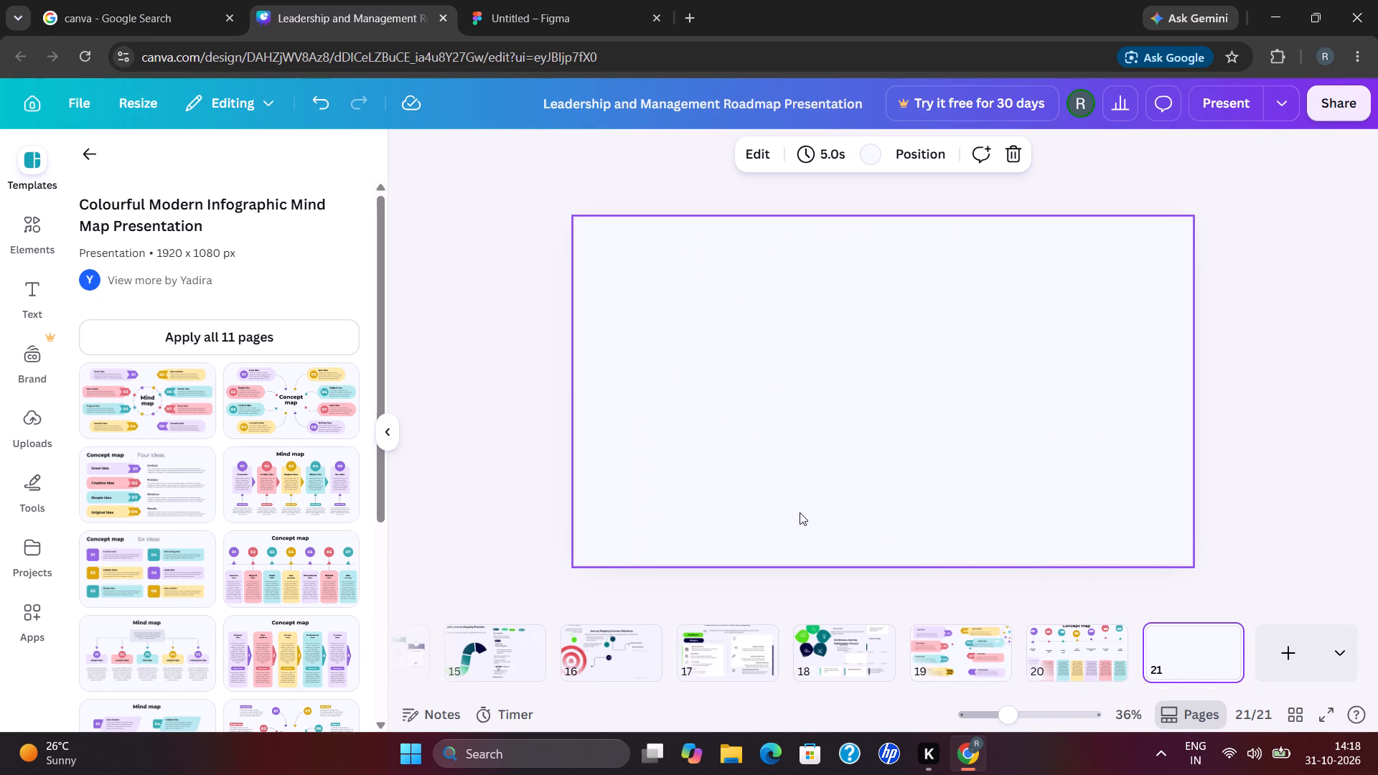
scroll(200, 558, "down", 1)
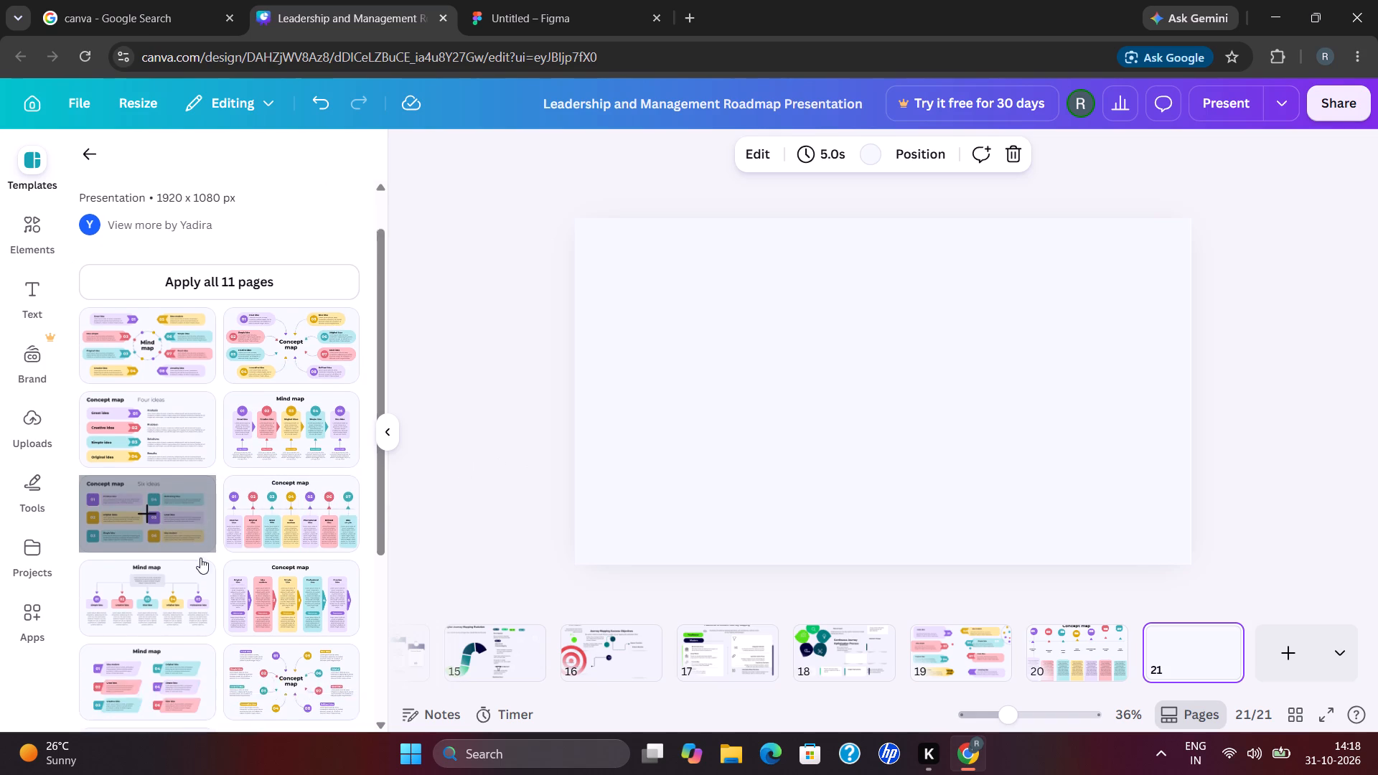
scroll(200, 558, "down", 1)
left_click(289, 565)
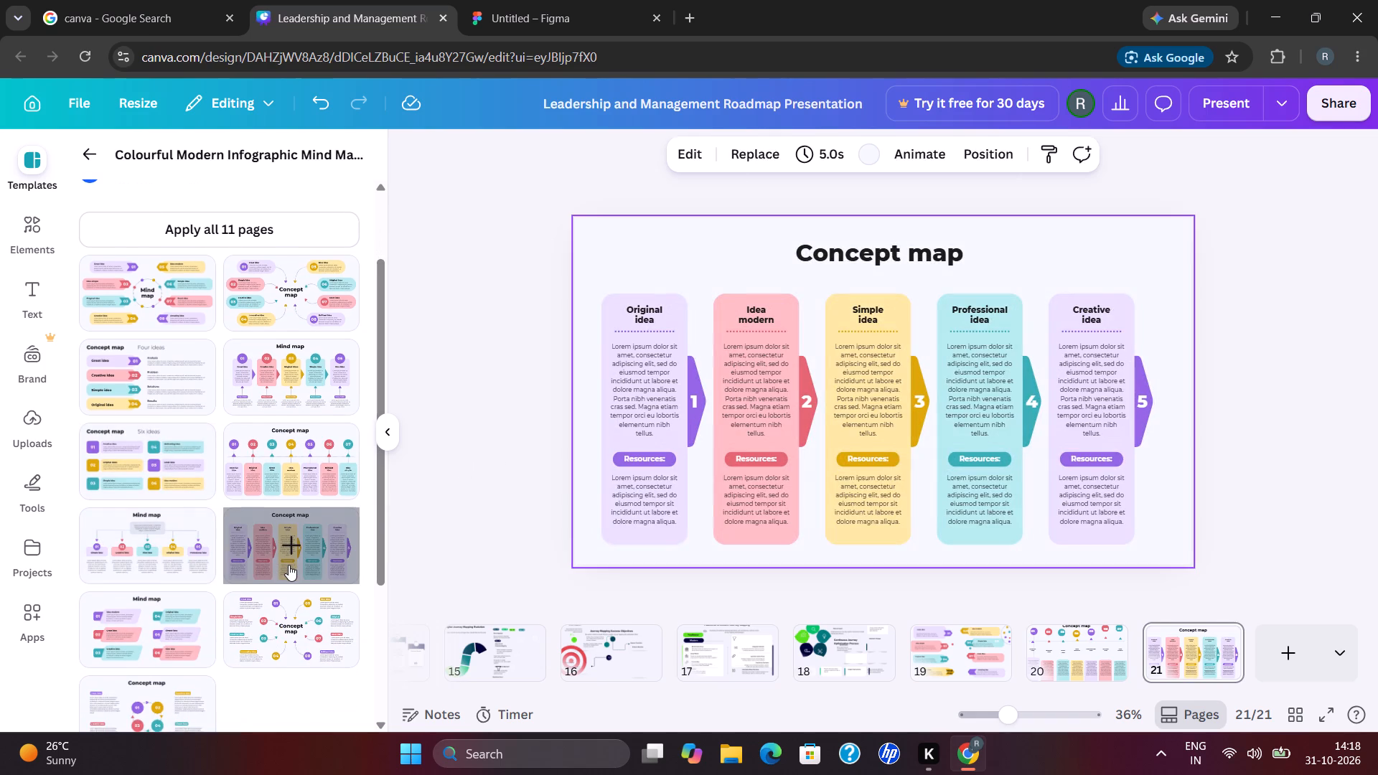
Move the Original idea column's resources text, body text and heading off its card, side by side along the slide's top edge before the title.
left_click_drag(612, 481, 614, 462)
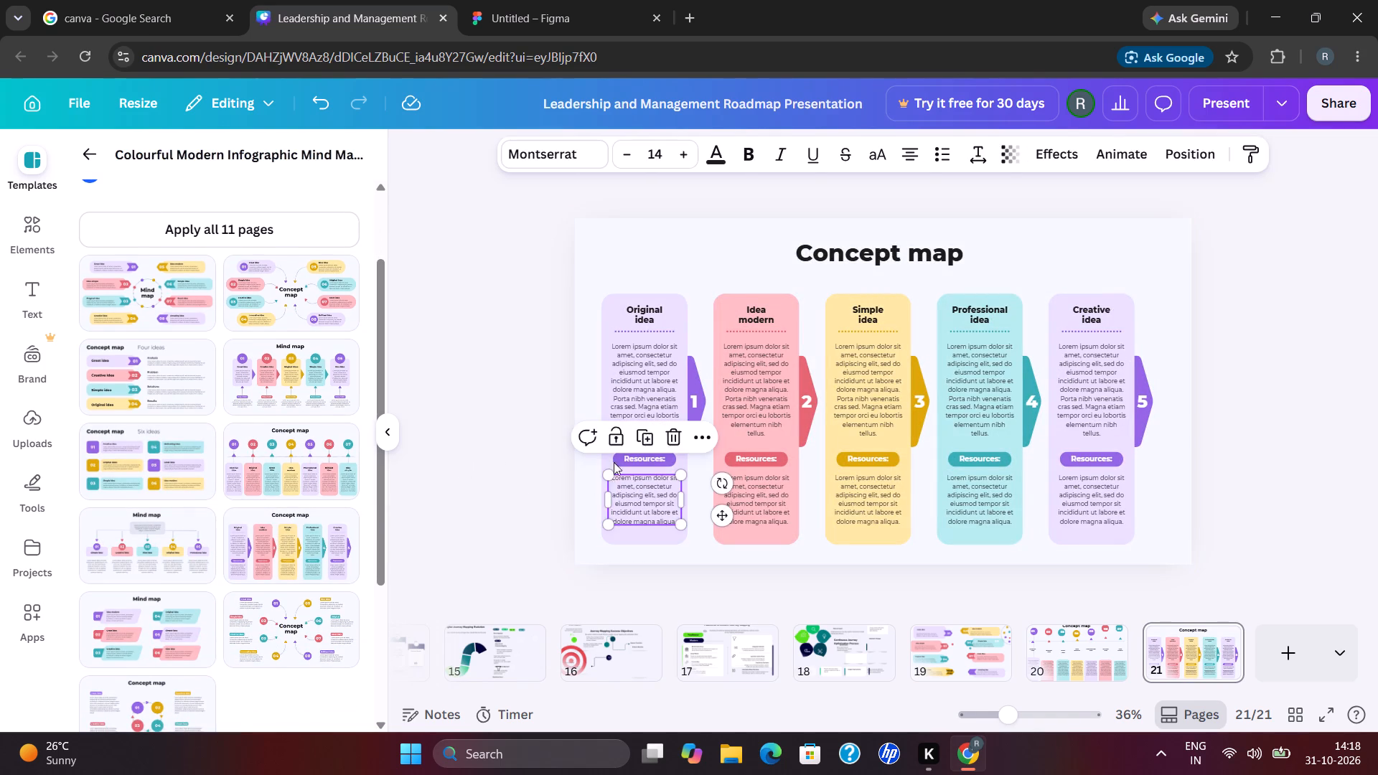
left_click_drag(614, 462, 588, 221)
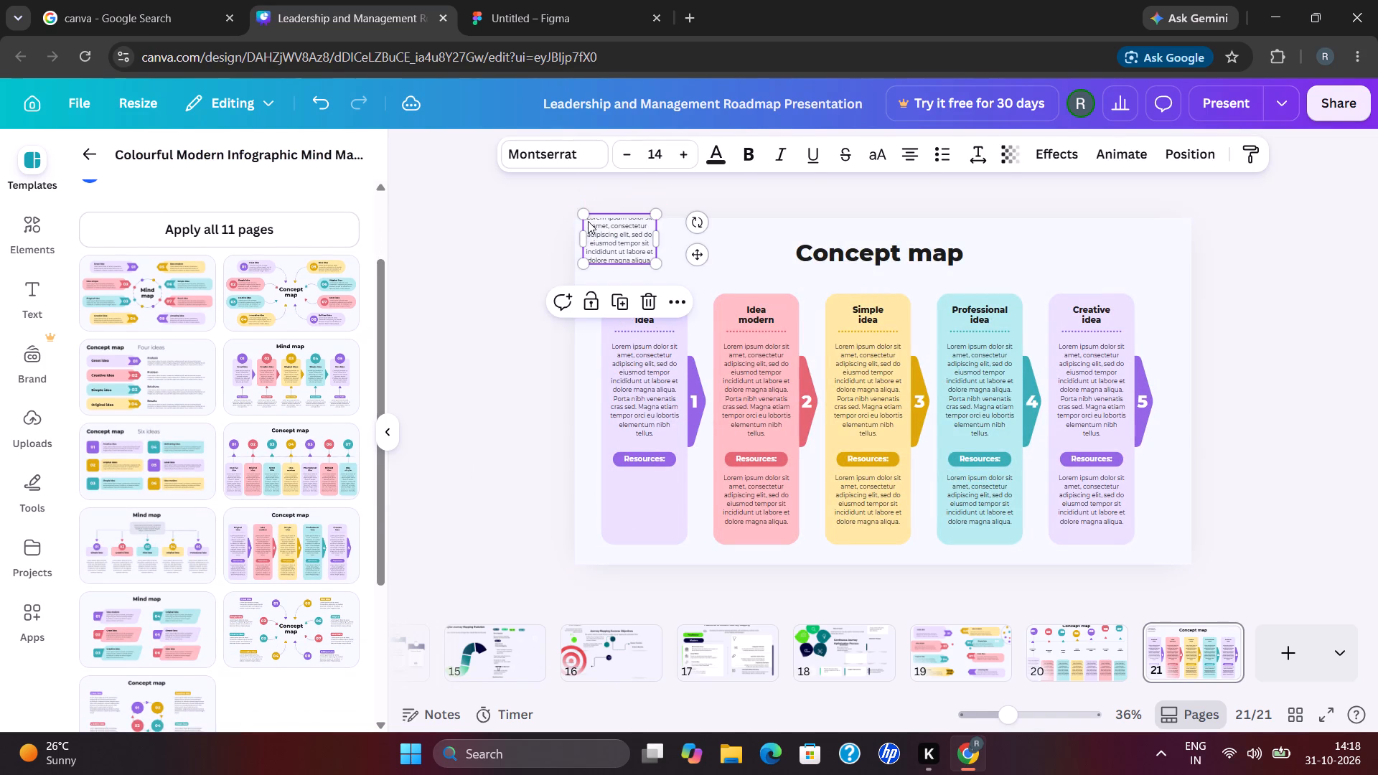
left_click_drag(640, 345, 629, 428)
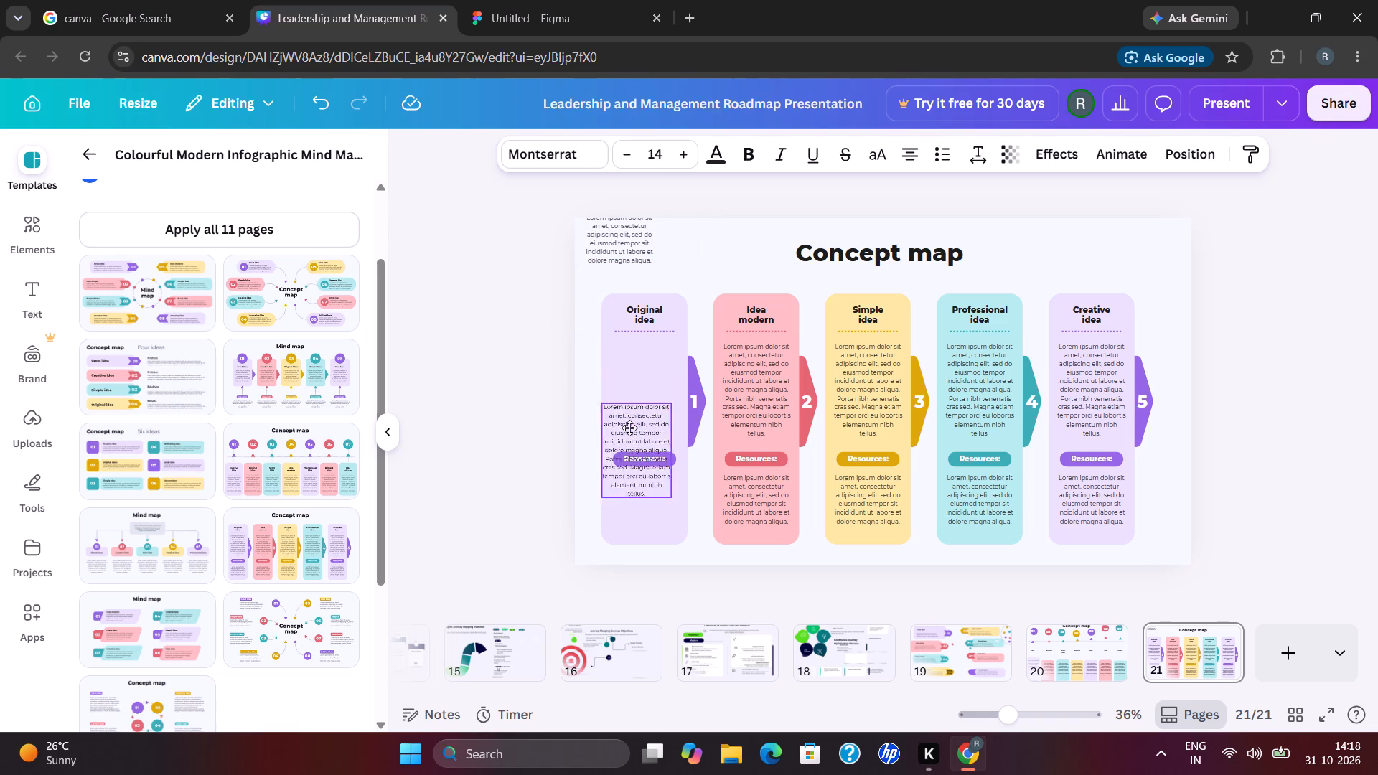
left_click_drag(629, 428, 700, 228)
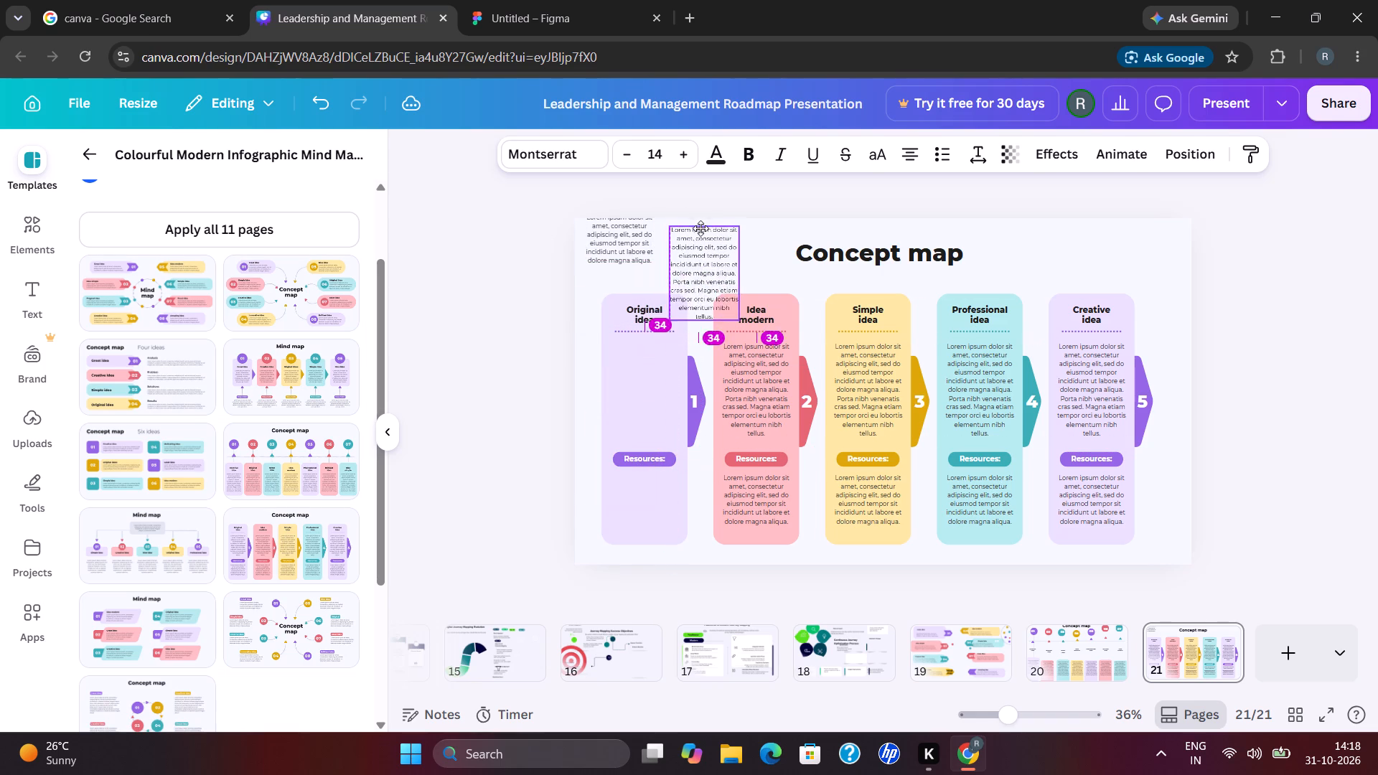
left_click_drag(700, 228, 697, 230)
left_click_drag(647, 307, 769, 233)
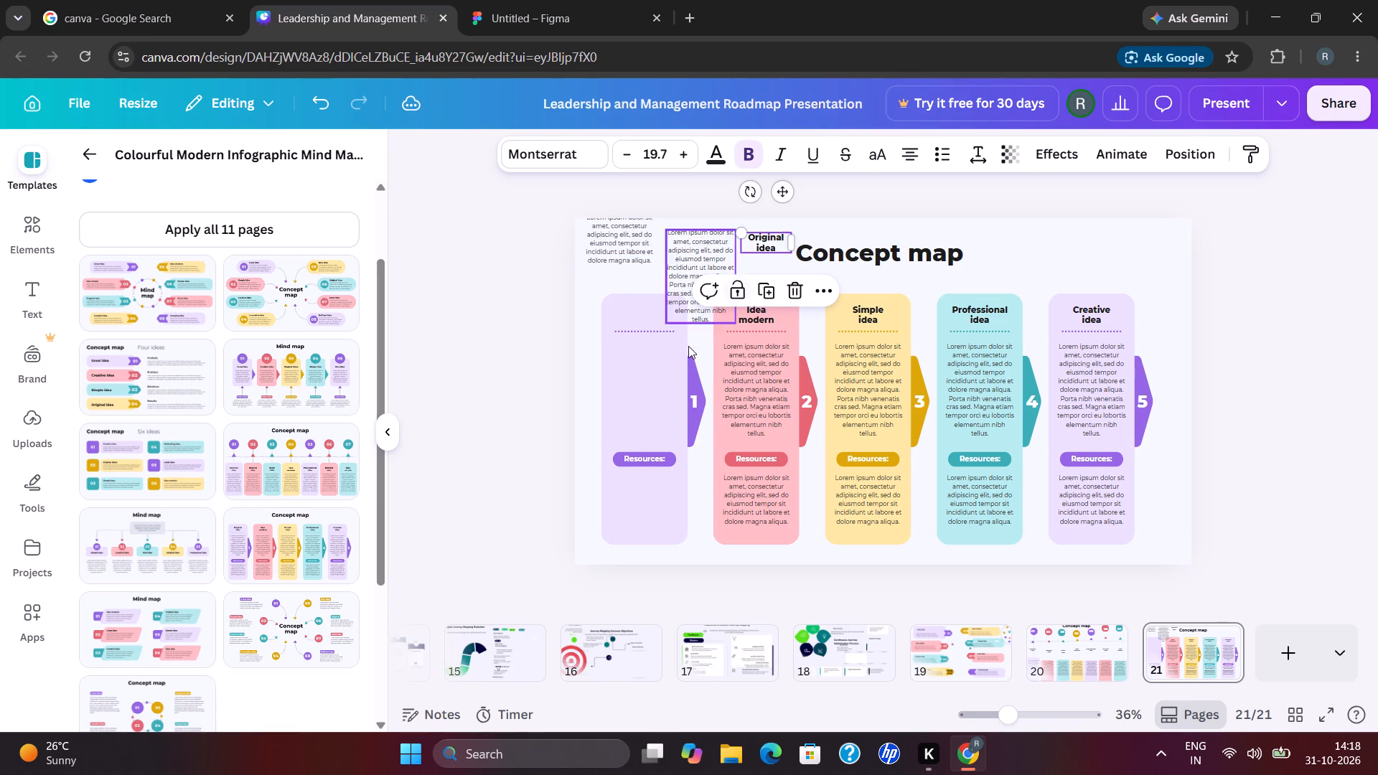
Shrink the Original idea column's purple card to a small block in the slide's bottom-left corner and place its Resources label on it.
left_click(652, 357)
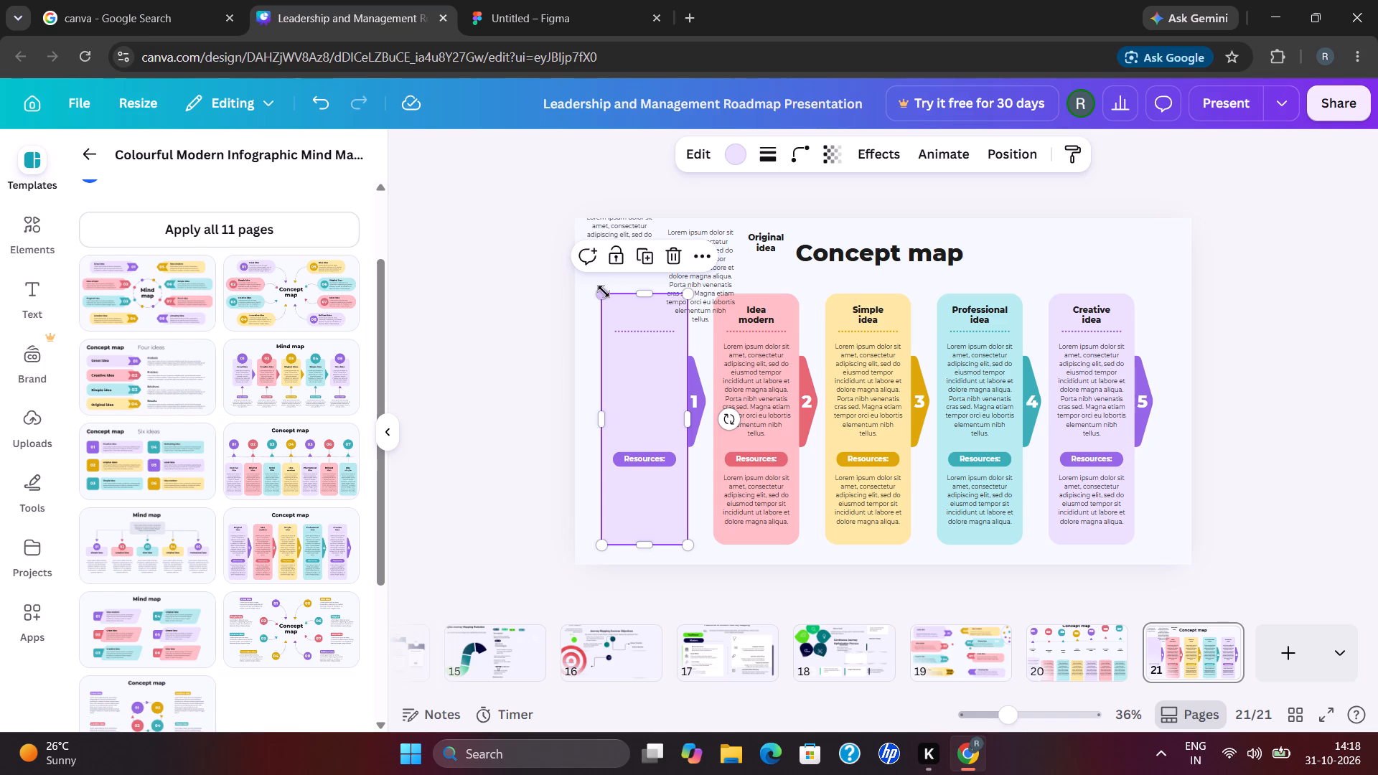
left_click_drag(601, 288, 623, 490)
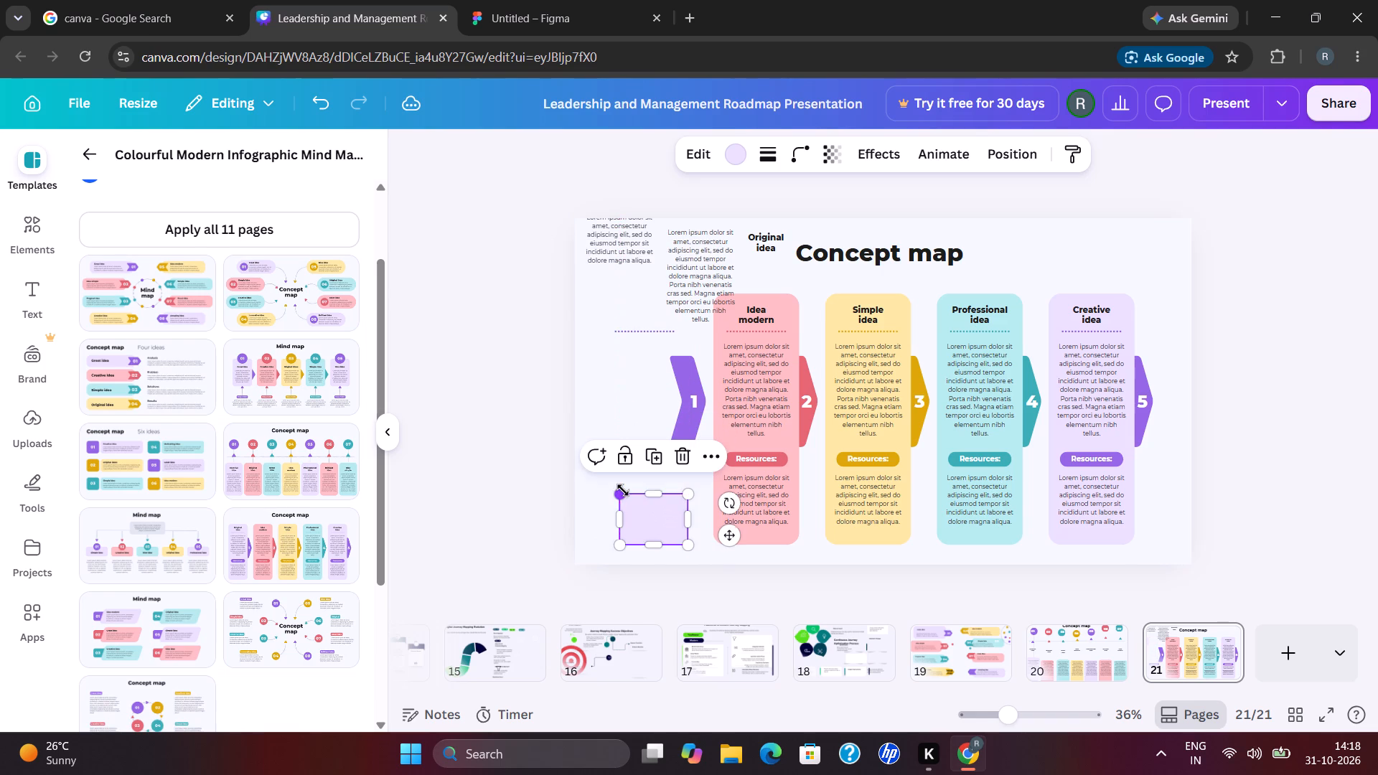
left_click_drag(647, 512, 601, 540)
left_click_drag(642, 455, 620, 532)
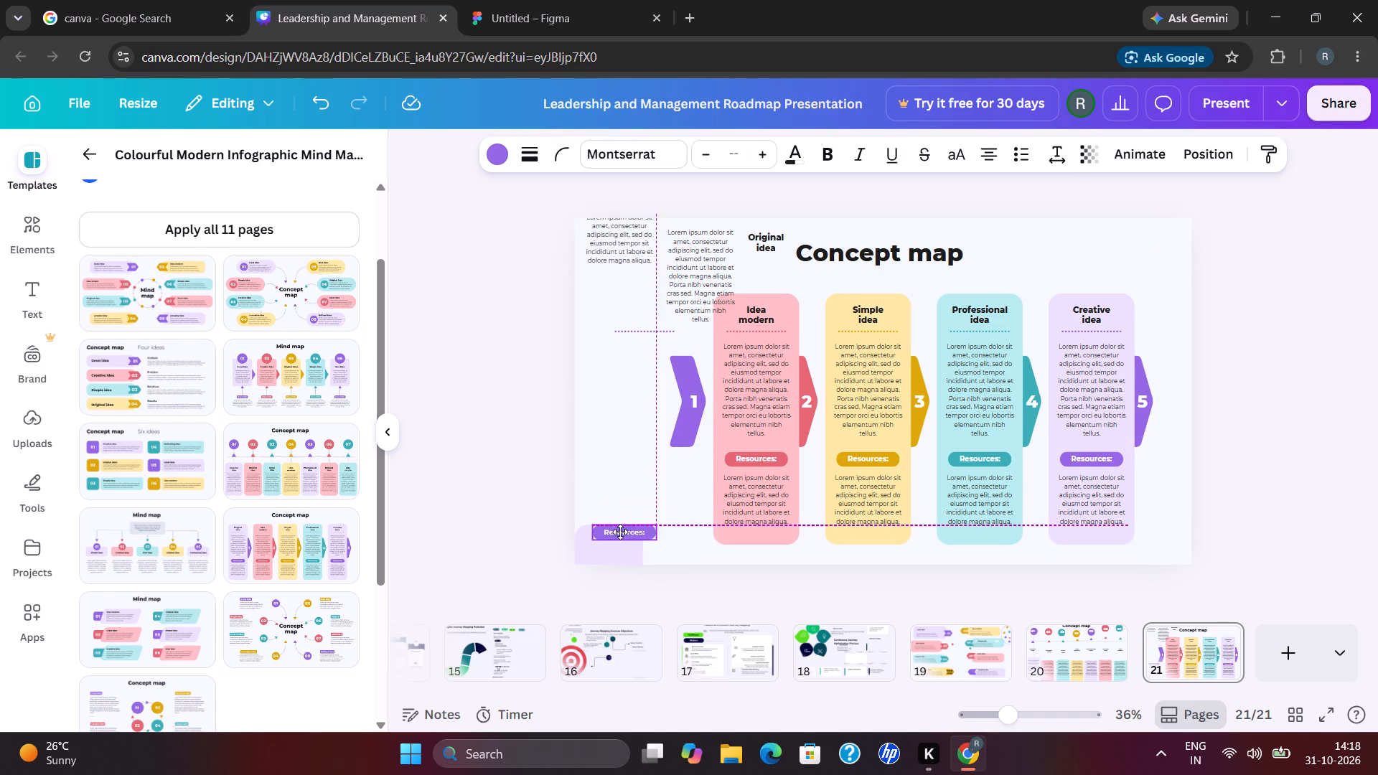
left_click_drag(620, 532, 604, 547)
left_click(629, 452)
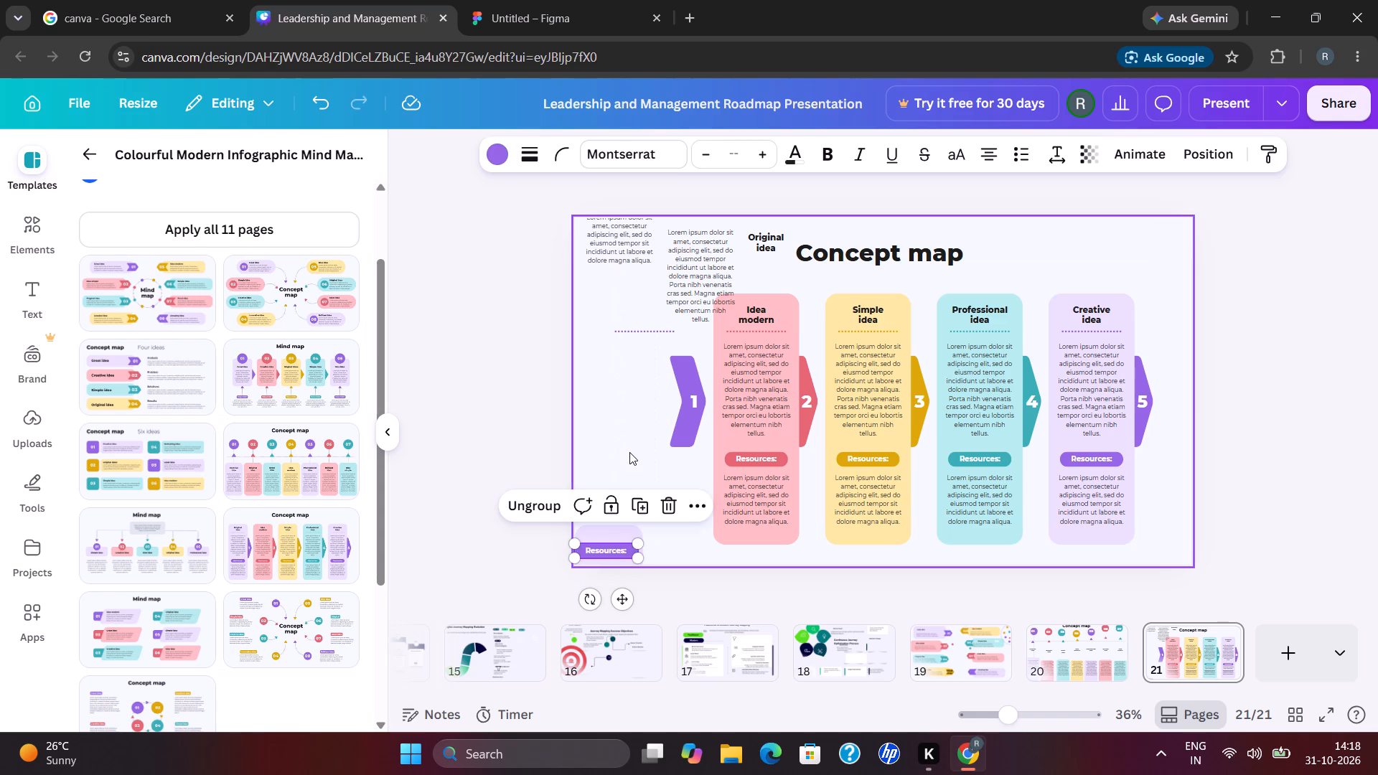
Move the purple arrow and its number 1 to the slide's left edge, above the small purple block.
left_click_drag(685, 409, 608, 425)
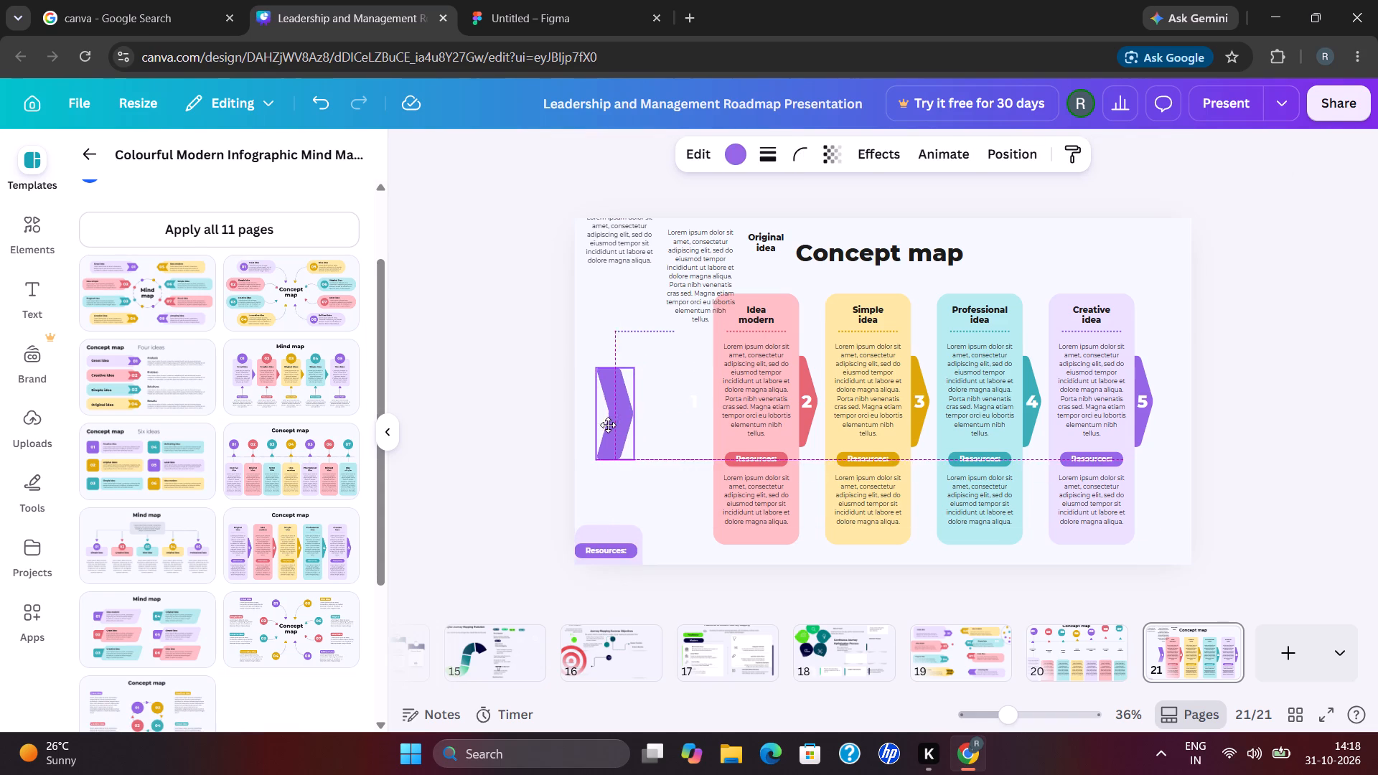
left_click_drag(608, 425, 595, 424)
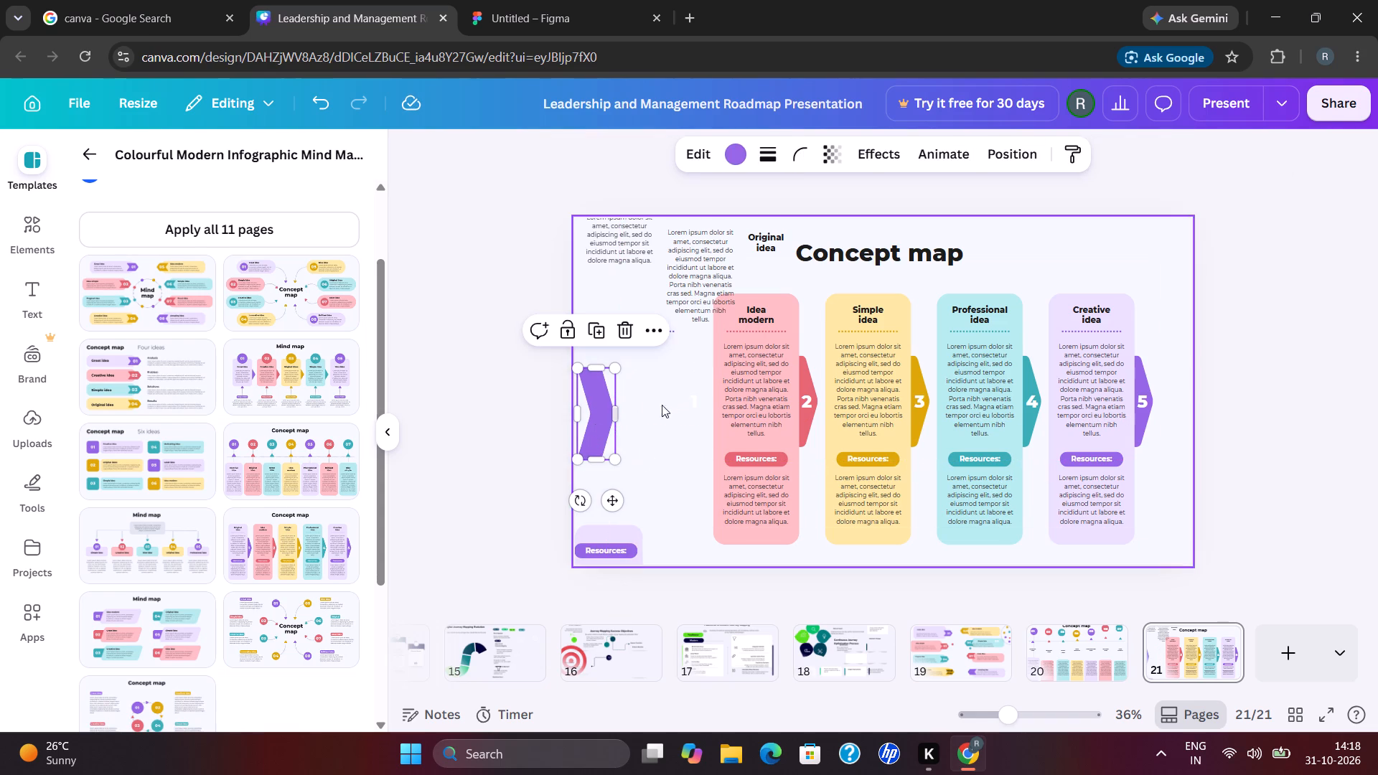
left_click_drag(695, 398, 601, 412)
Move the Idea modern body text off its pink card to the slide's left edge, just above arrow 1.
left_click(739, 367)
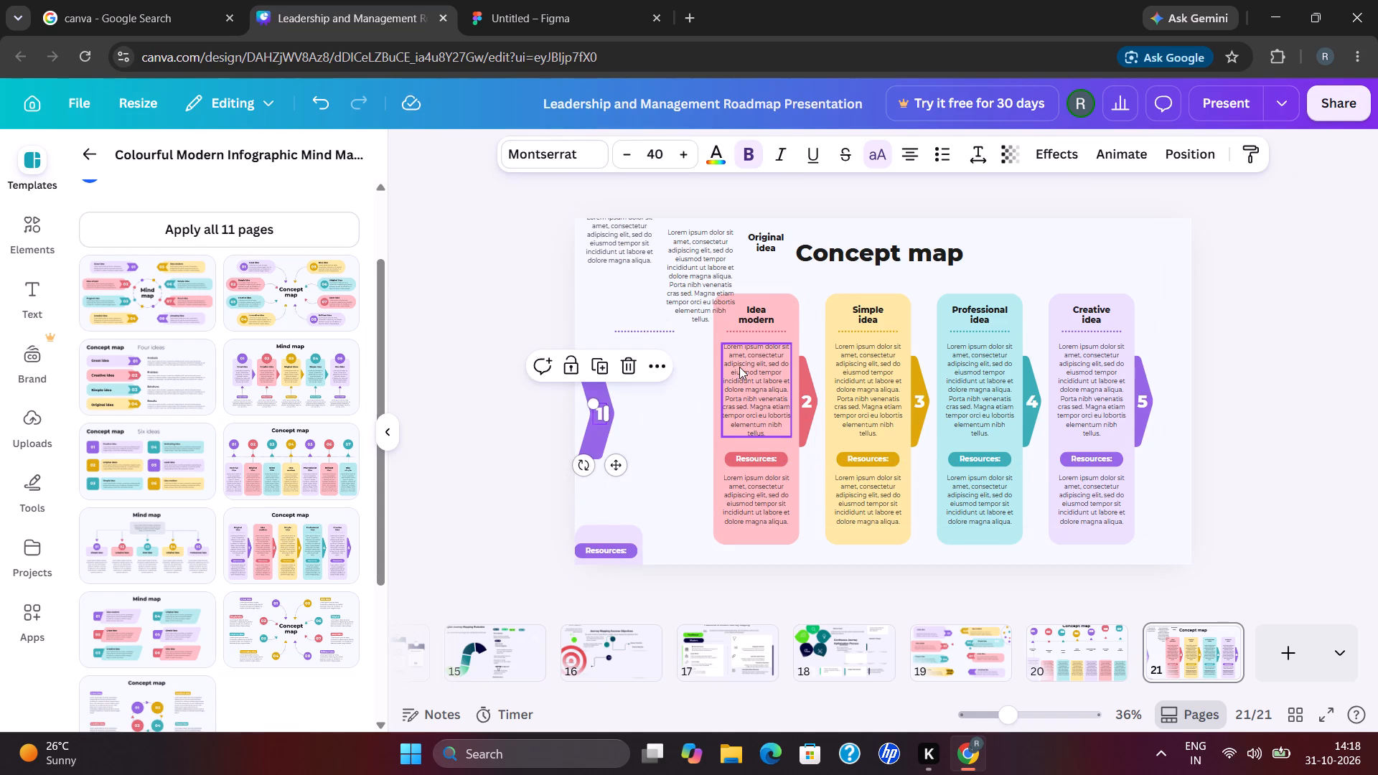
left_click_drag(739, 367, 935, 288)
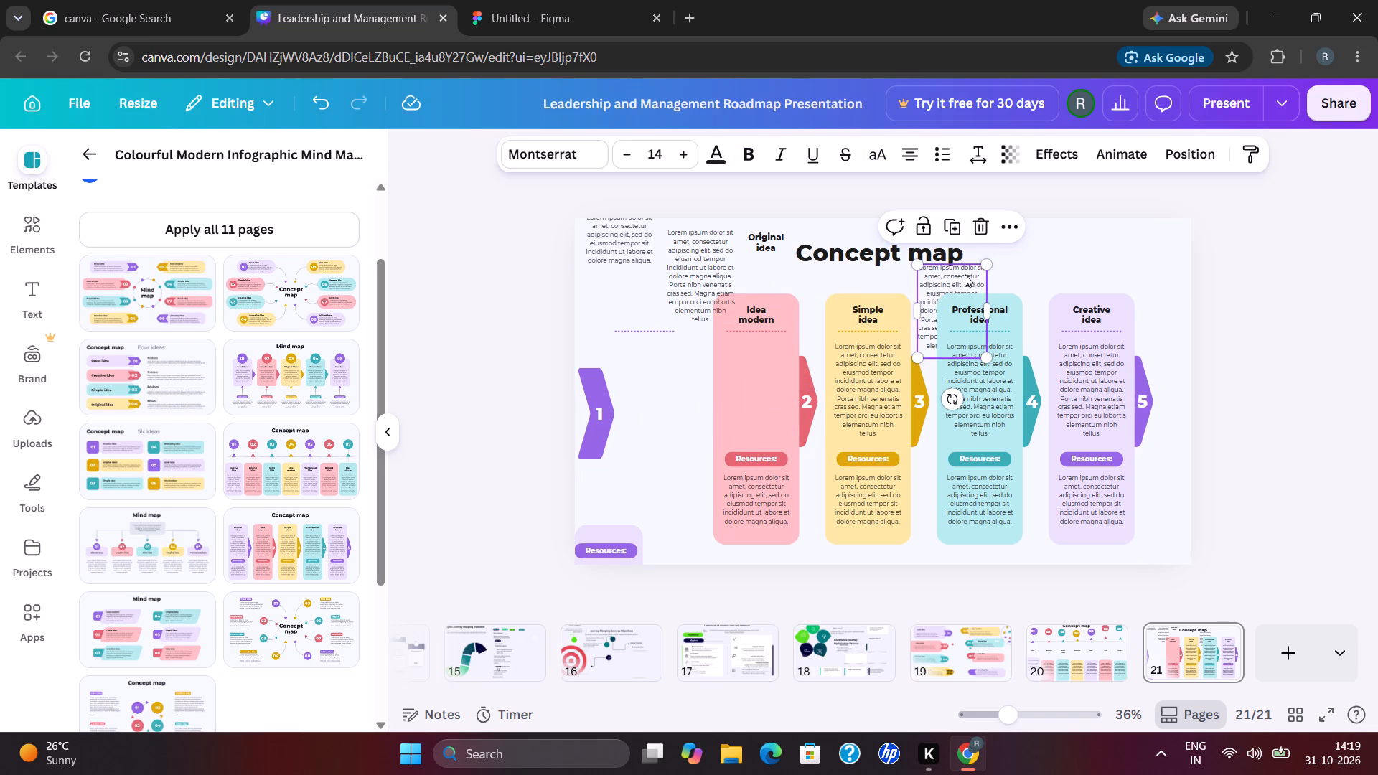
left_click_drag(965, 274, 632, 292)
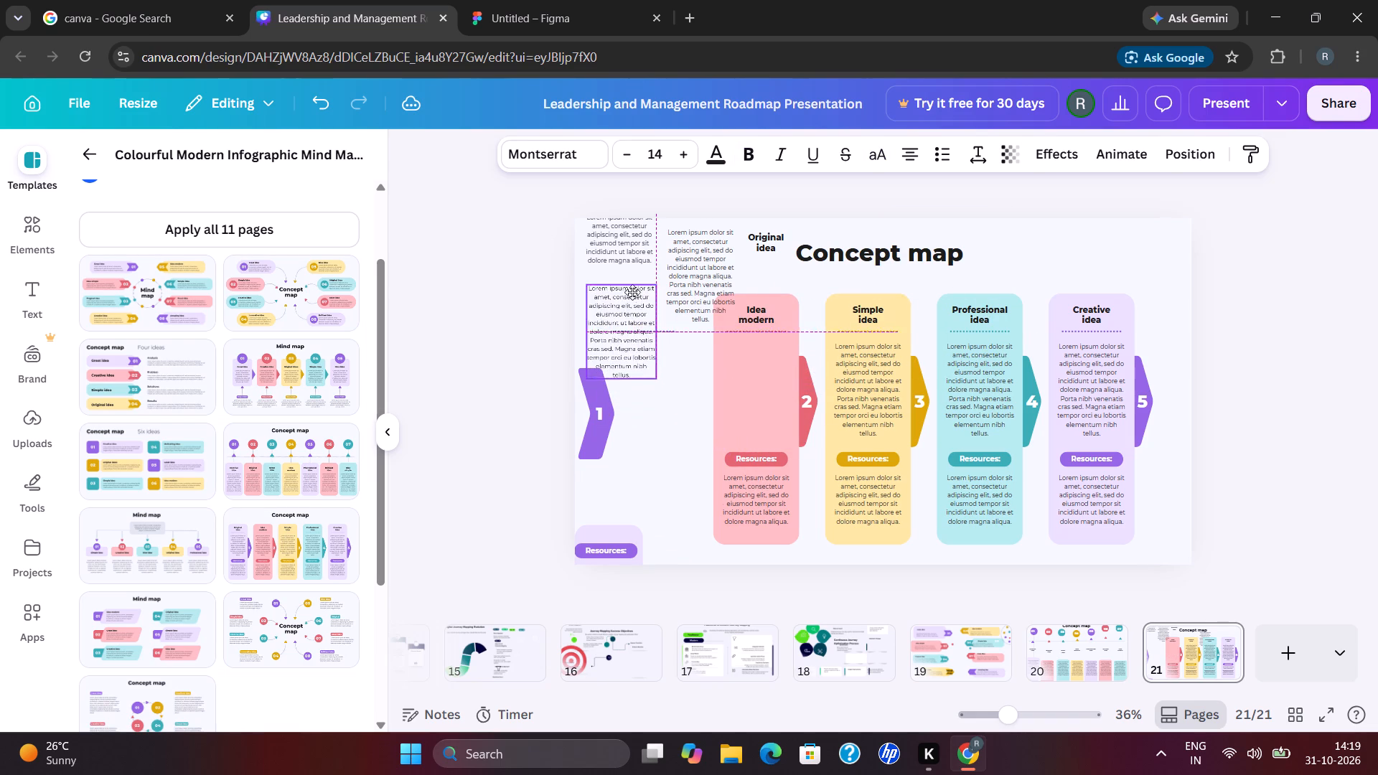
left_click_drag(632, 292, 627, 286)
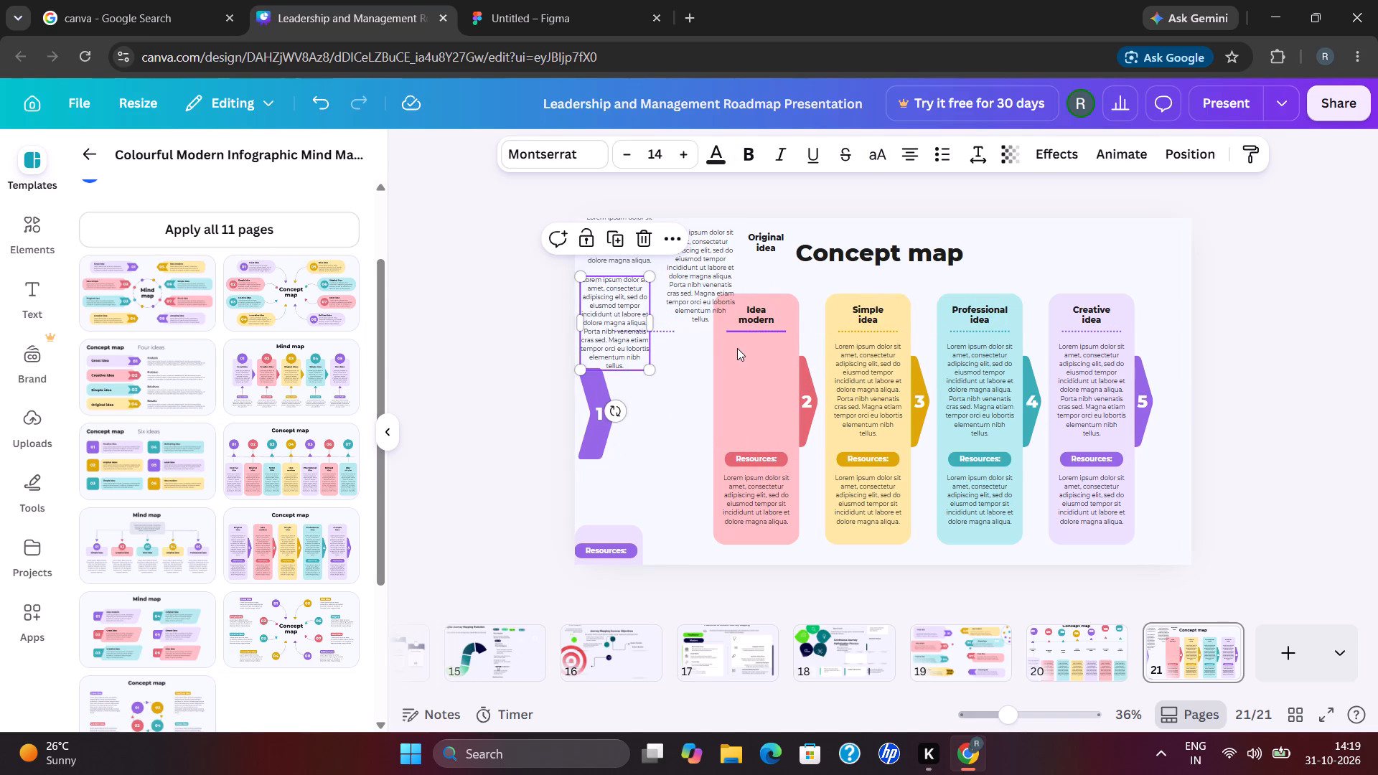
Shrink the pink card to a small block at the slide's bottom edge beside the purple block, with its Resources label on it.
left_click_drag(737, 348, 679, 384)
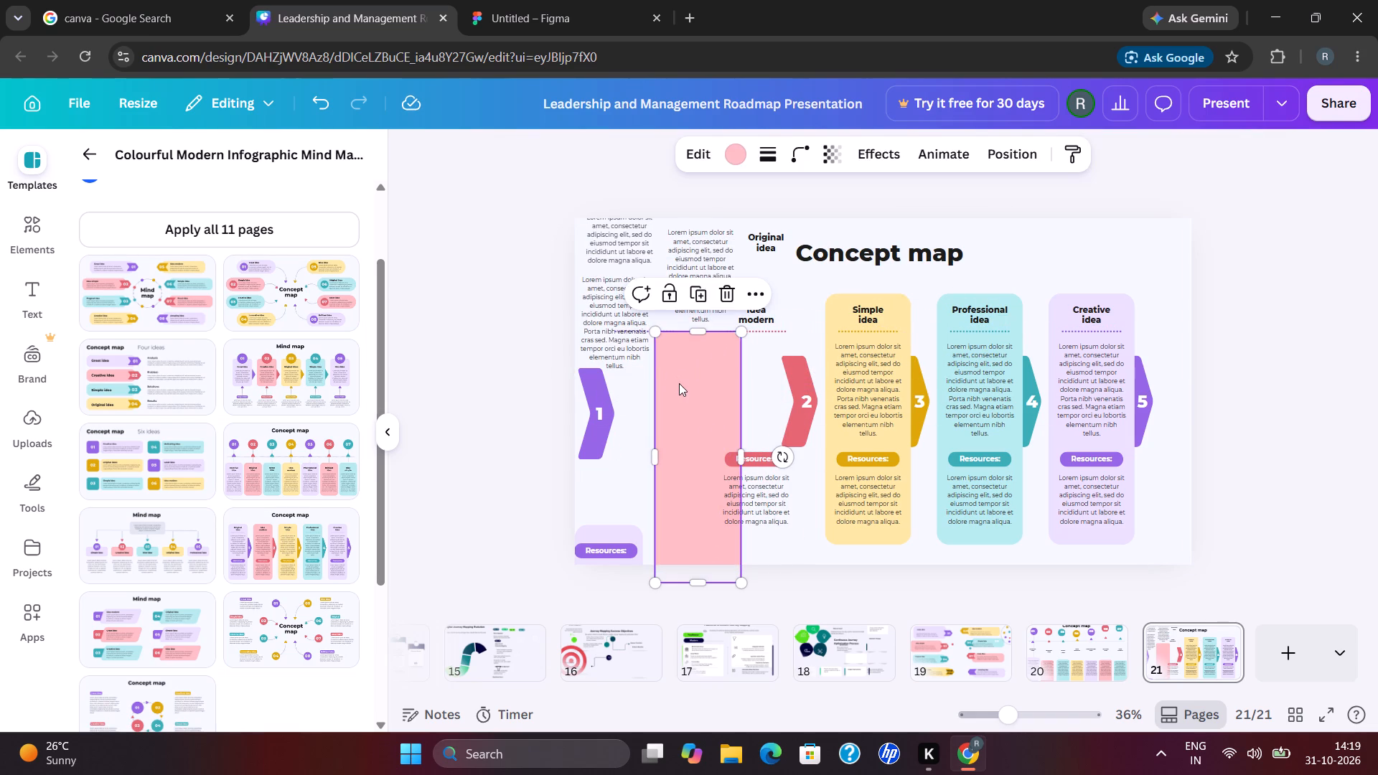
left_click_drag(655, 332, 662, 529)
left_click_drag(710, 549, 693, 548)
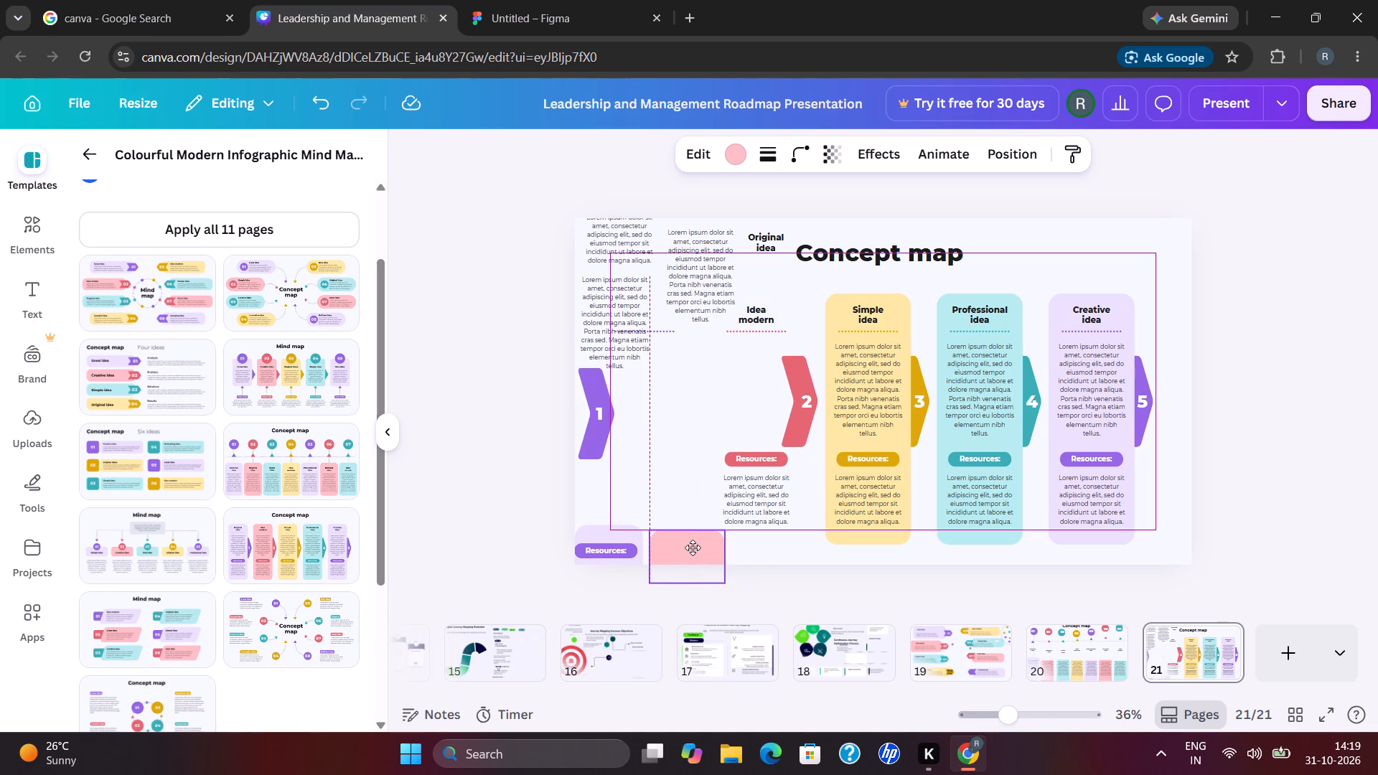
left_click_drag(693, 548, 696, 550)
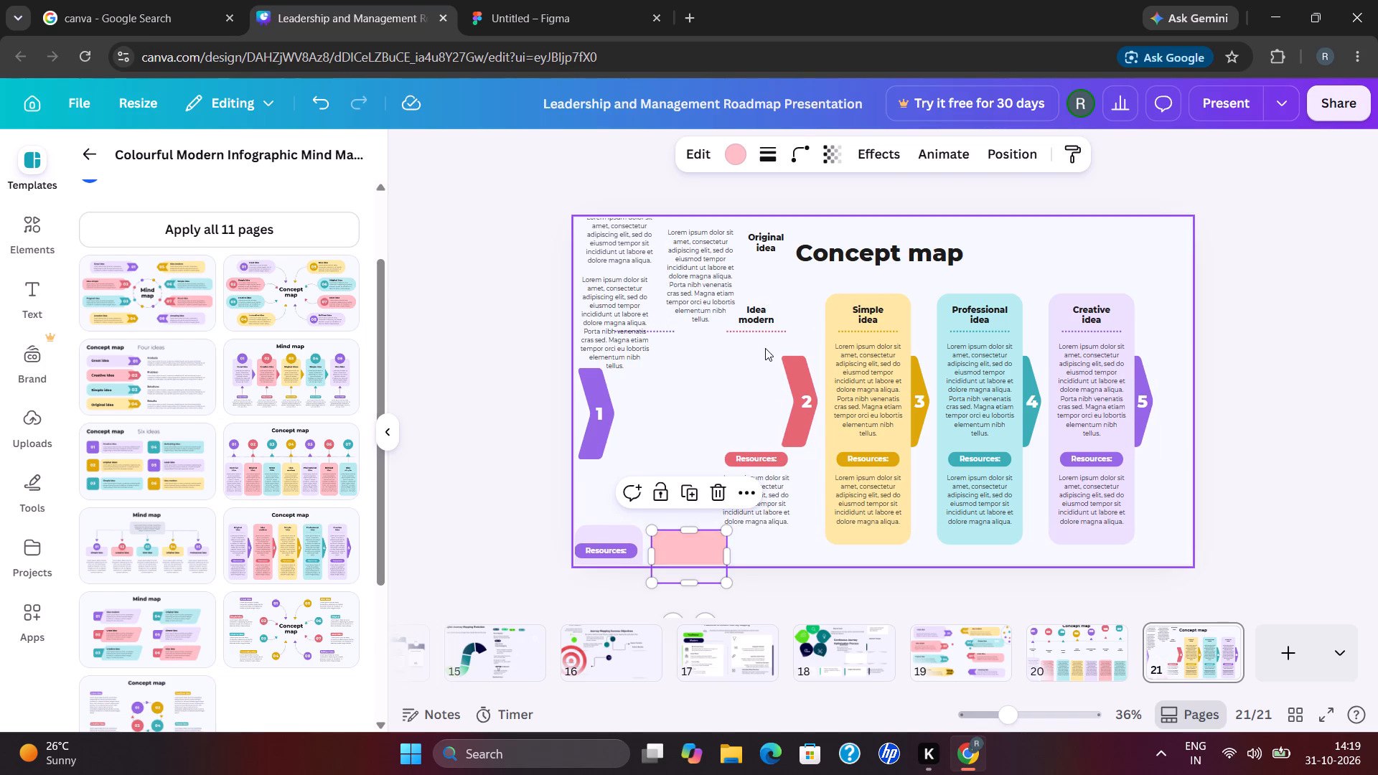
left_click_drag(761, 454, 705, 540)
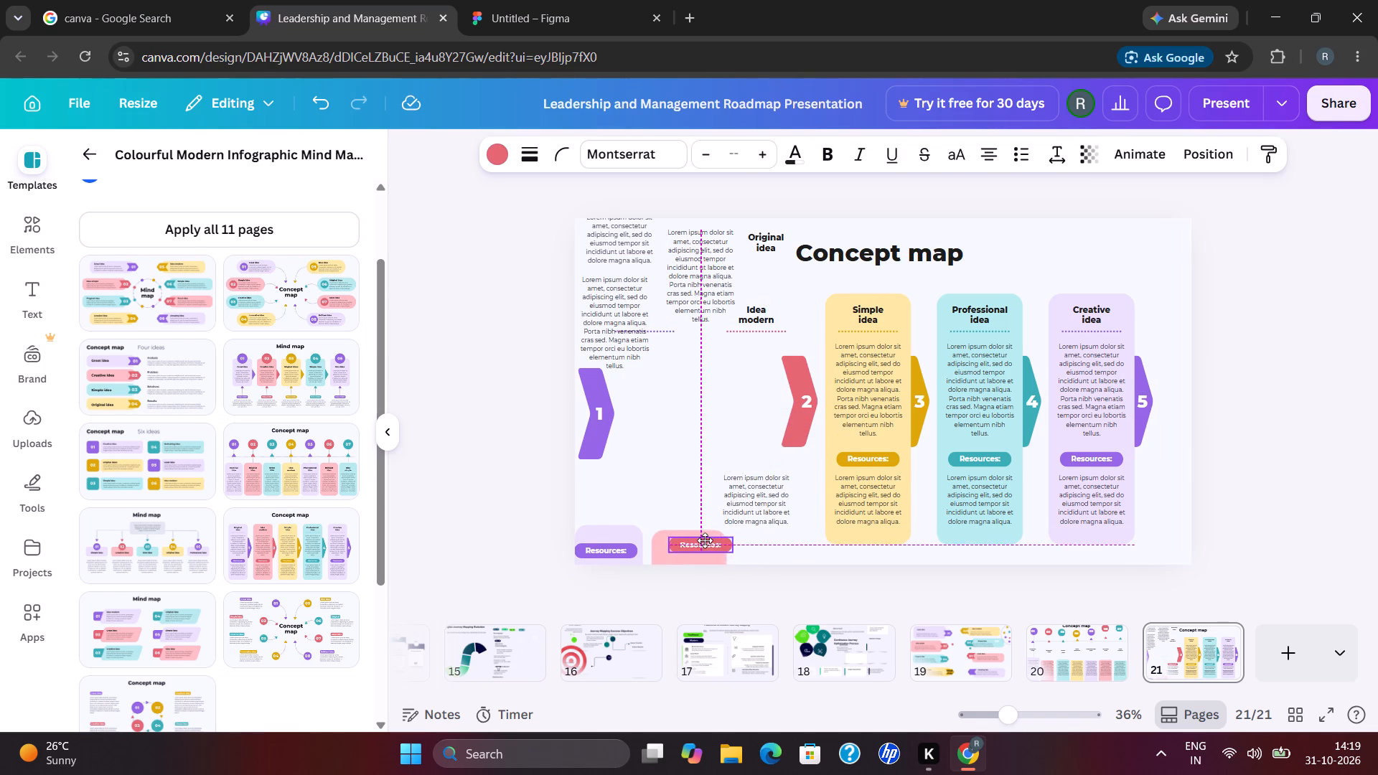
left_click_drag(705, 540, 693, 544)
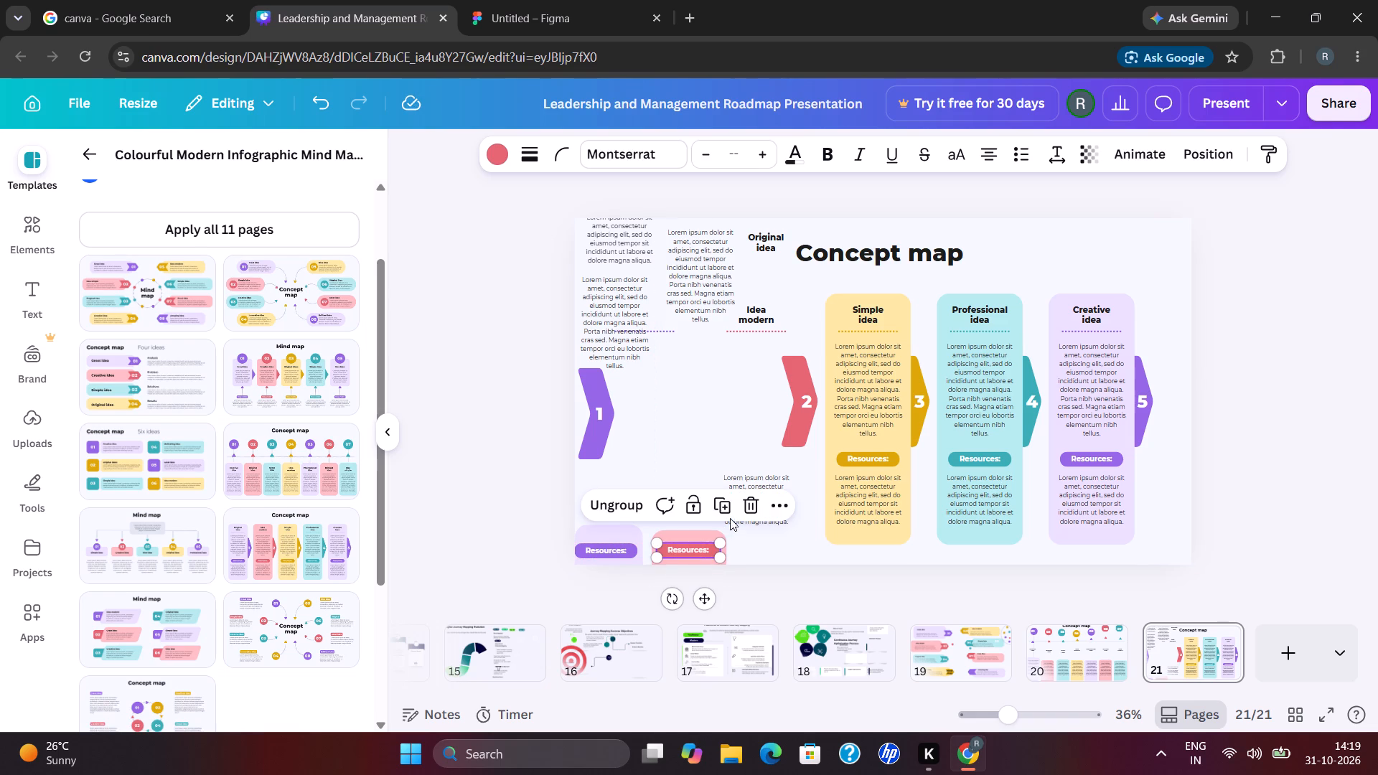
left_click(785, 532)
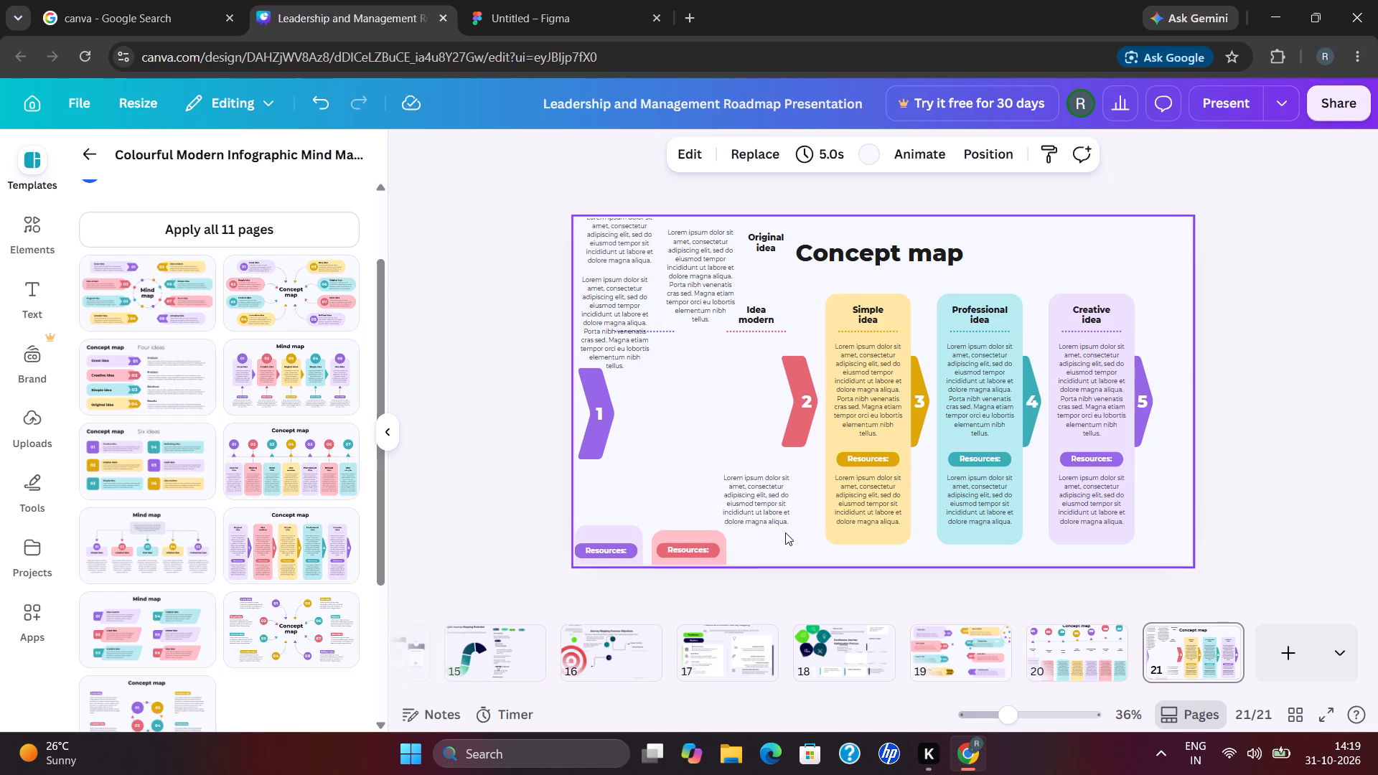
Move the Idea modern column's resources text up, below the Original idea body text.
left_click_drag(771, 507, 810, 364)
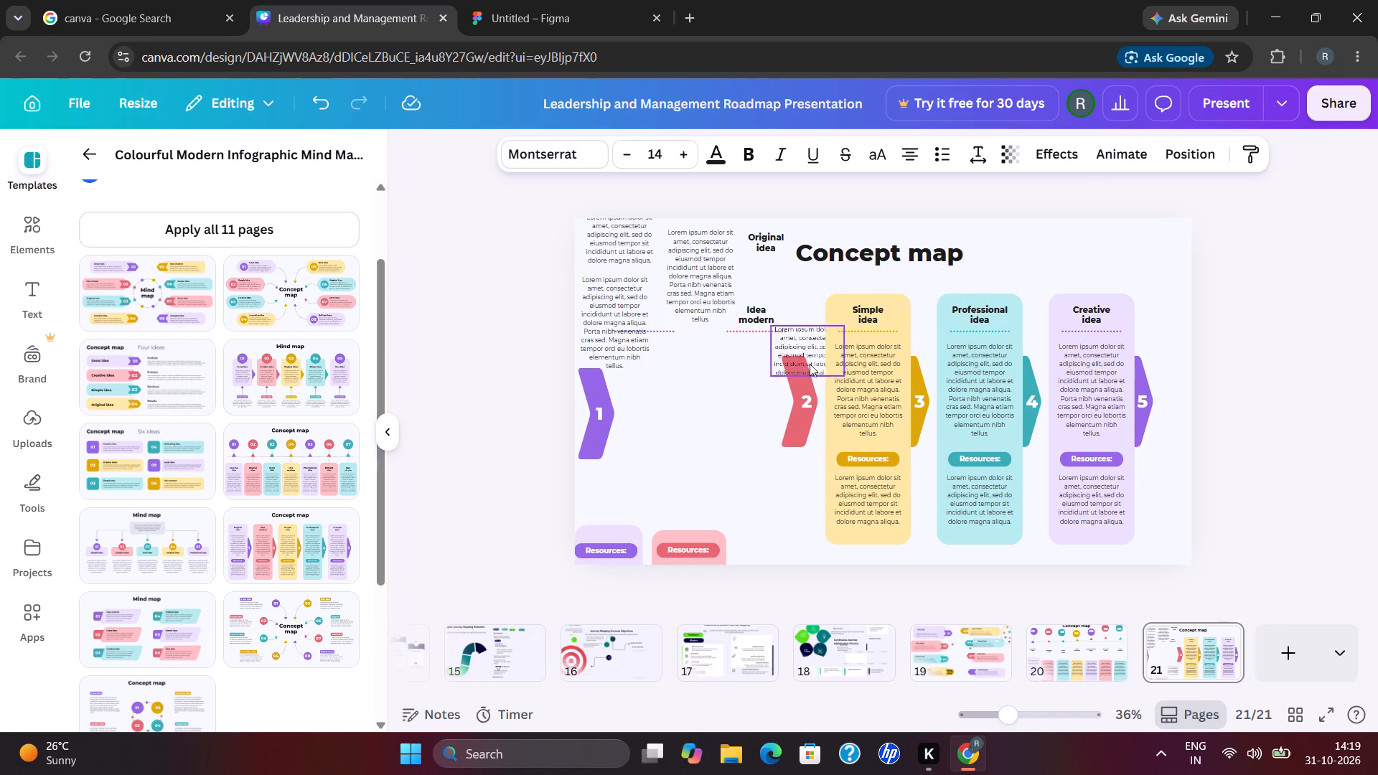
left_click_drag(810, 364, 726, 372)
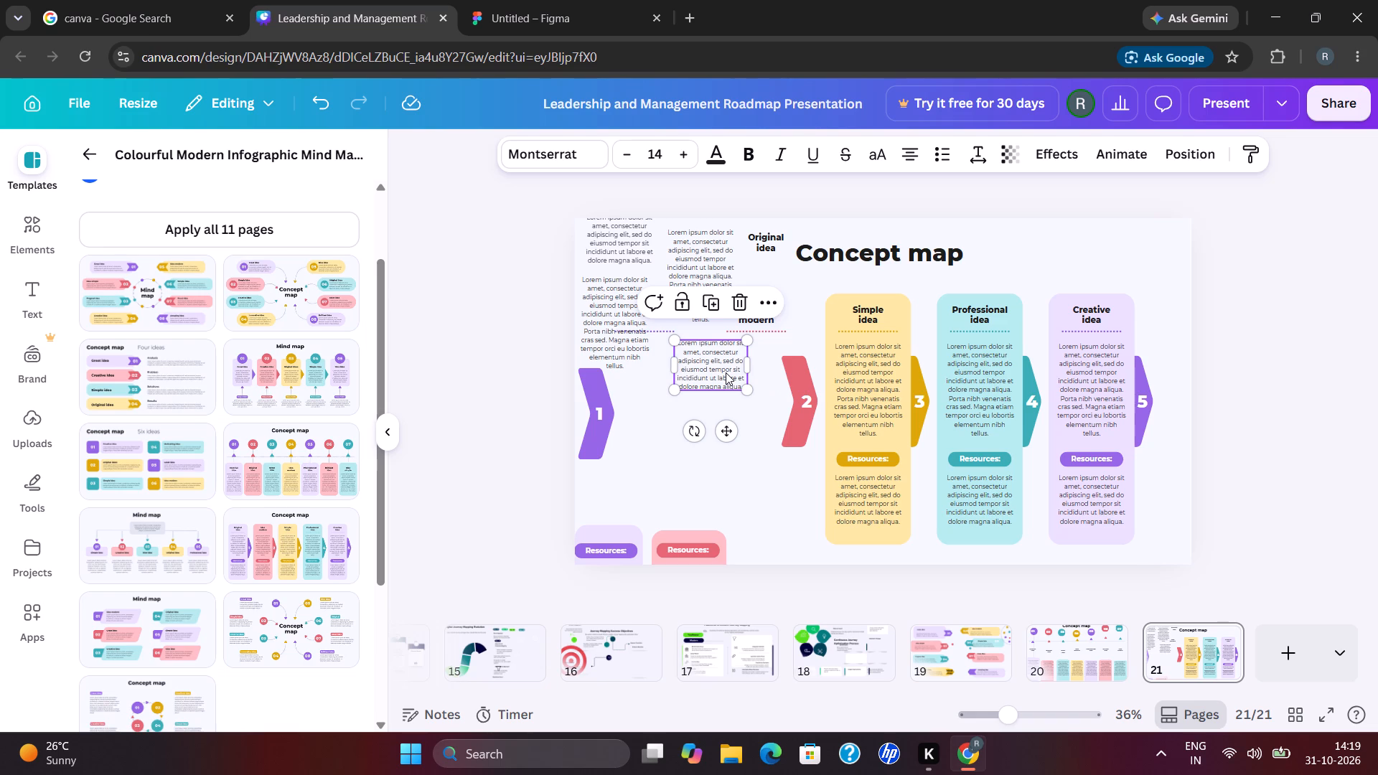
Move the pink arrow and its number 2 directly beside arrow 1.
left_click_drag(805, 413, 685, 448)
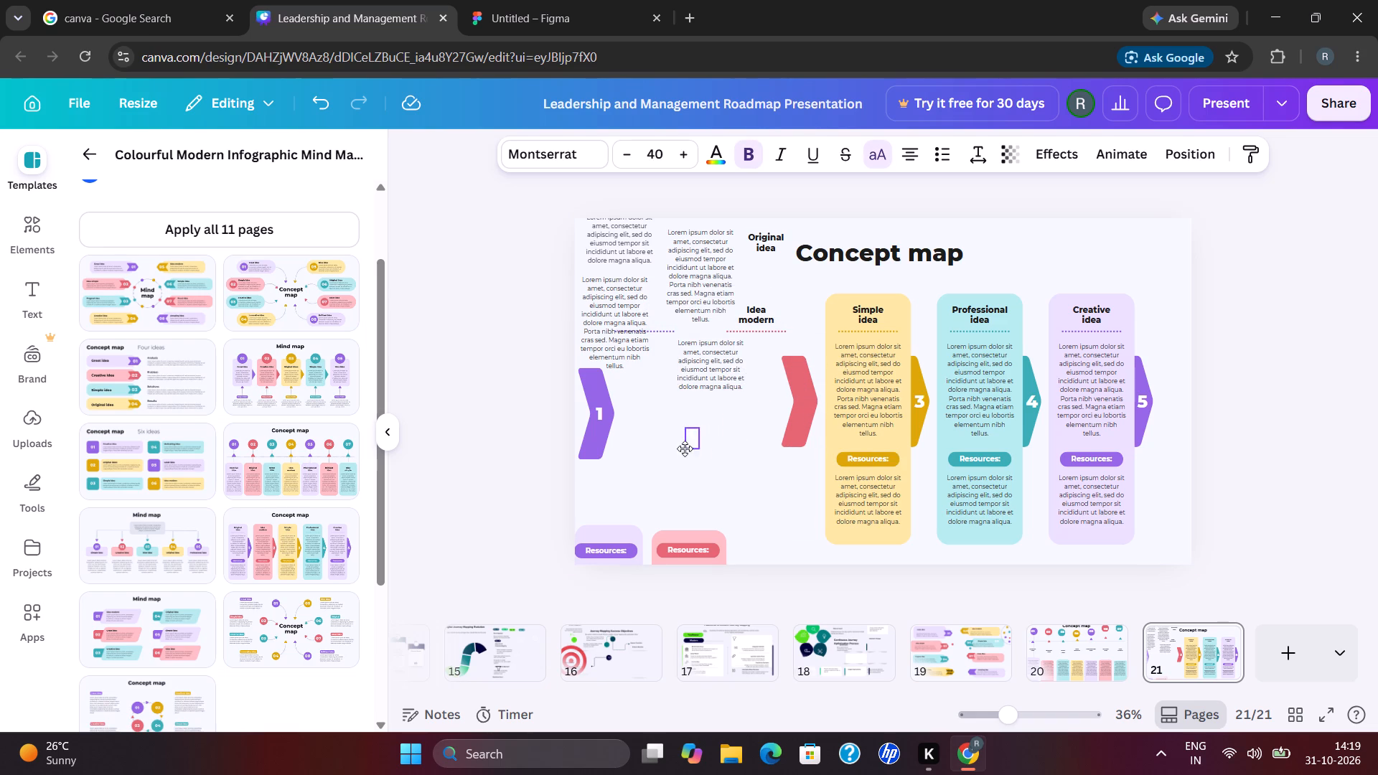
left_click_drag(685, 448, 635, 425)
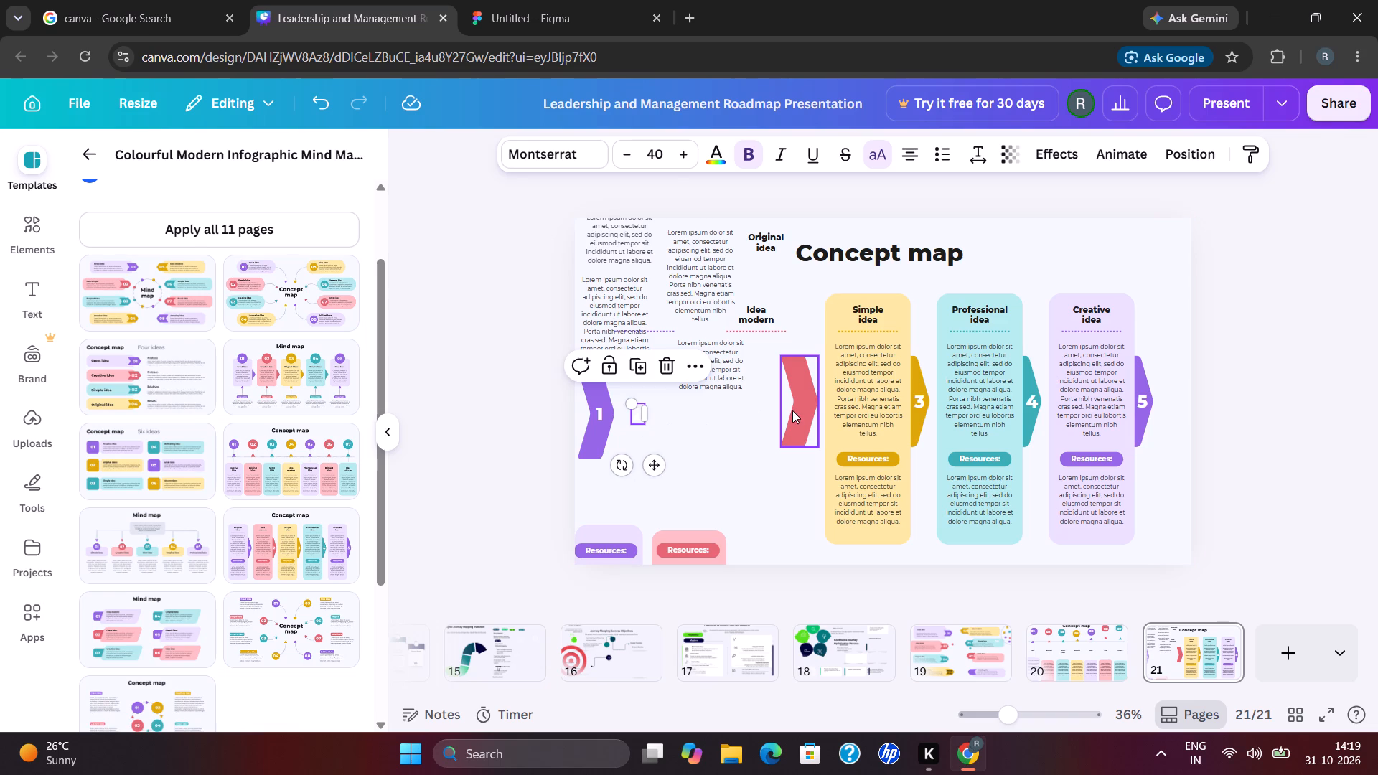
left_click_drag(792, 410, 623, 426)
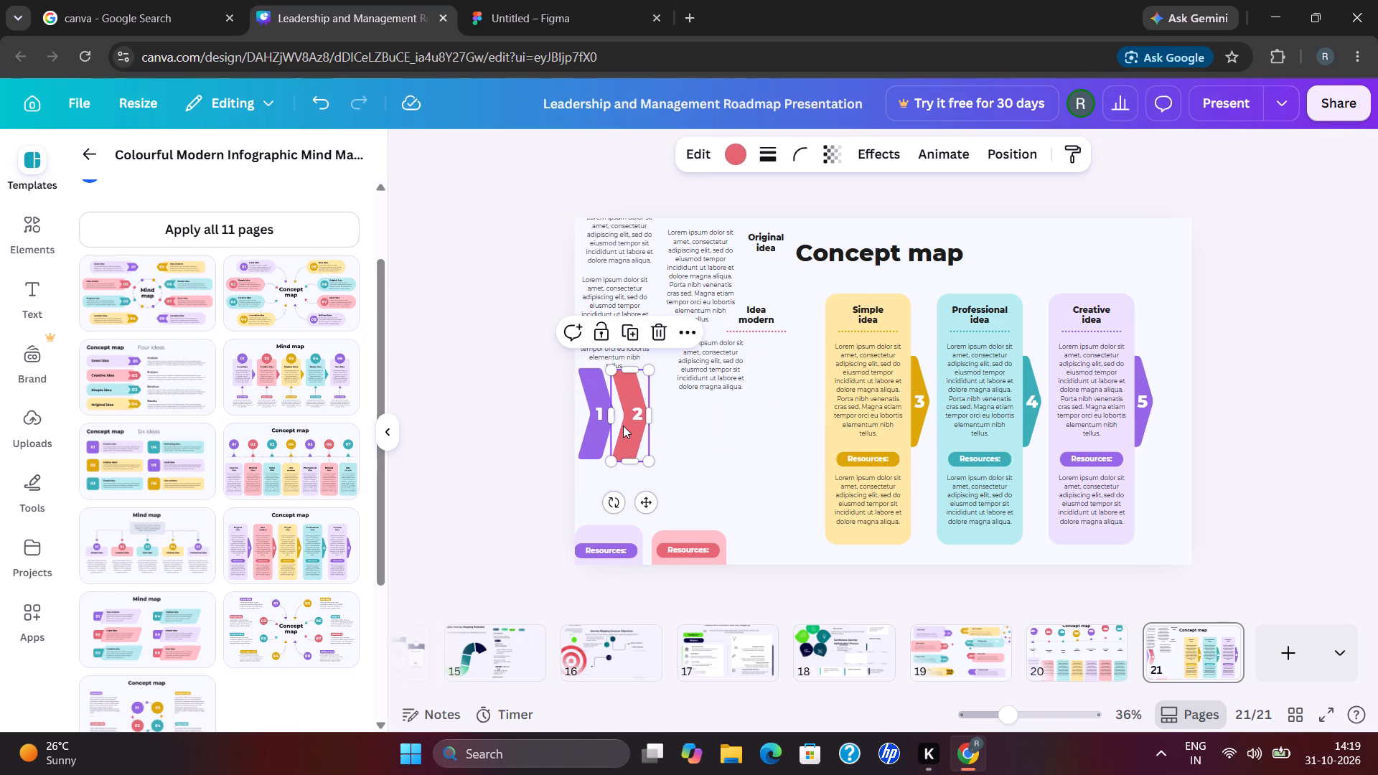
left_click(636, 415)
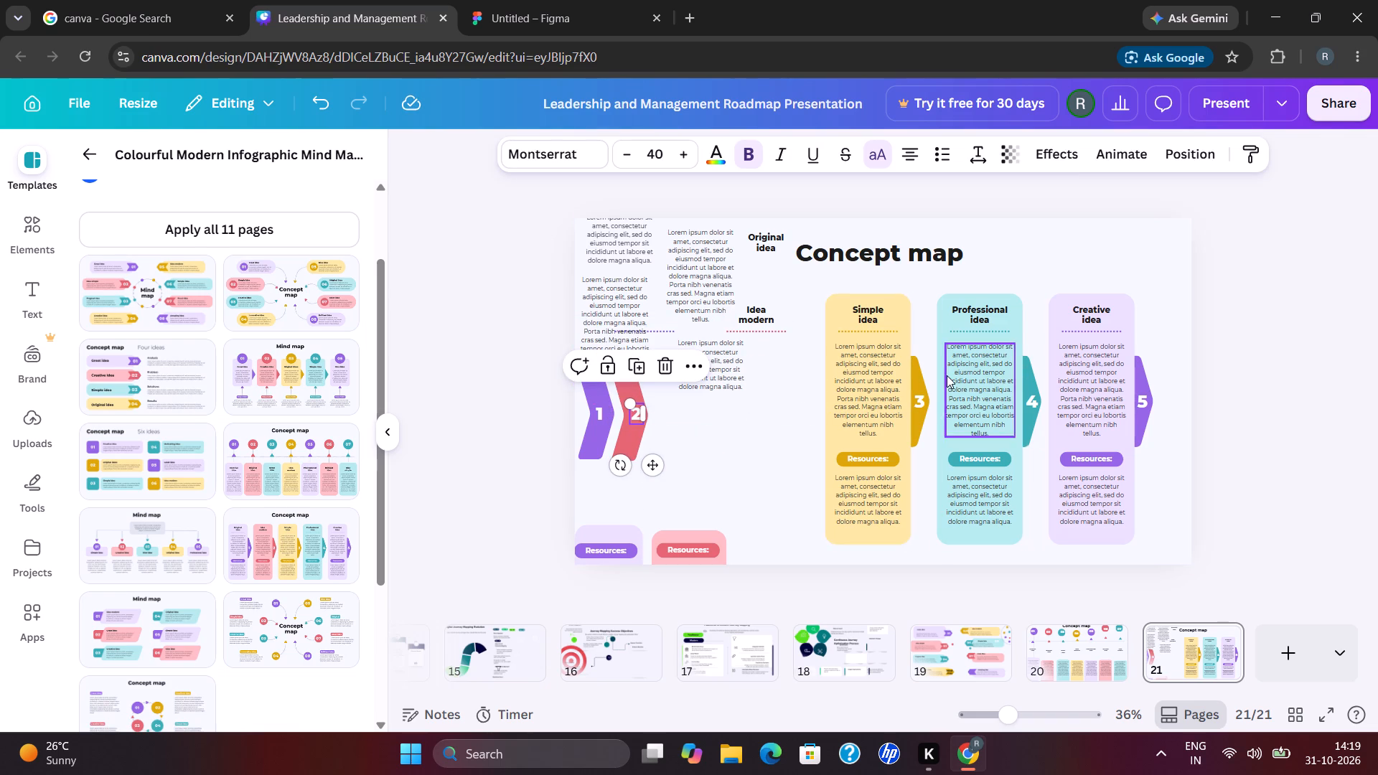
Move the yellow arrow and its number 3 from the Simple idea card to sit directly beside arrow 2.
left_click_drag(915, 399, 811, 403)
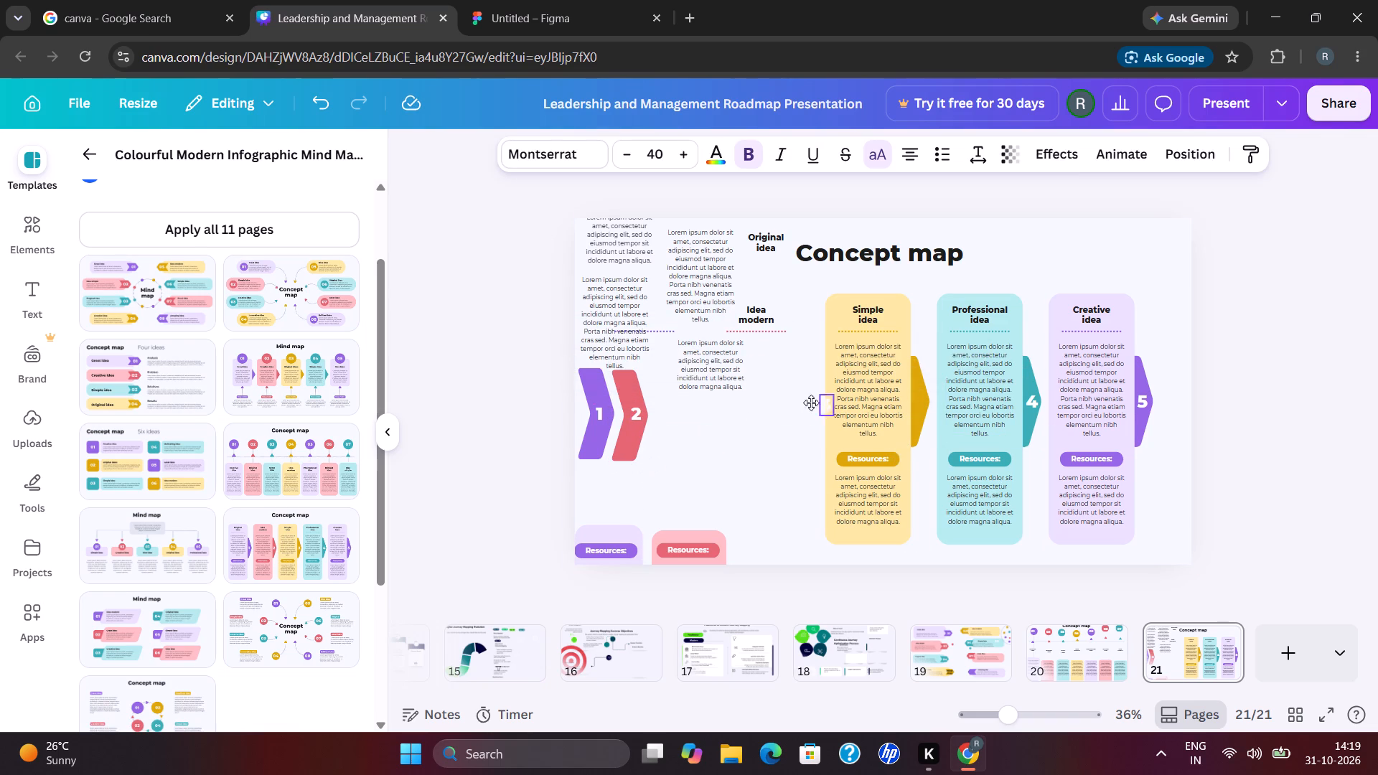
left_click_drag(811, 403, 661, 413)
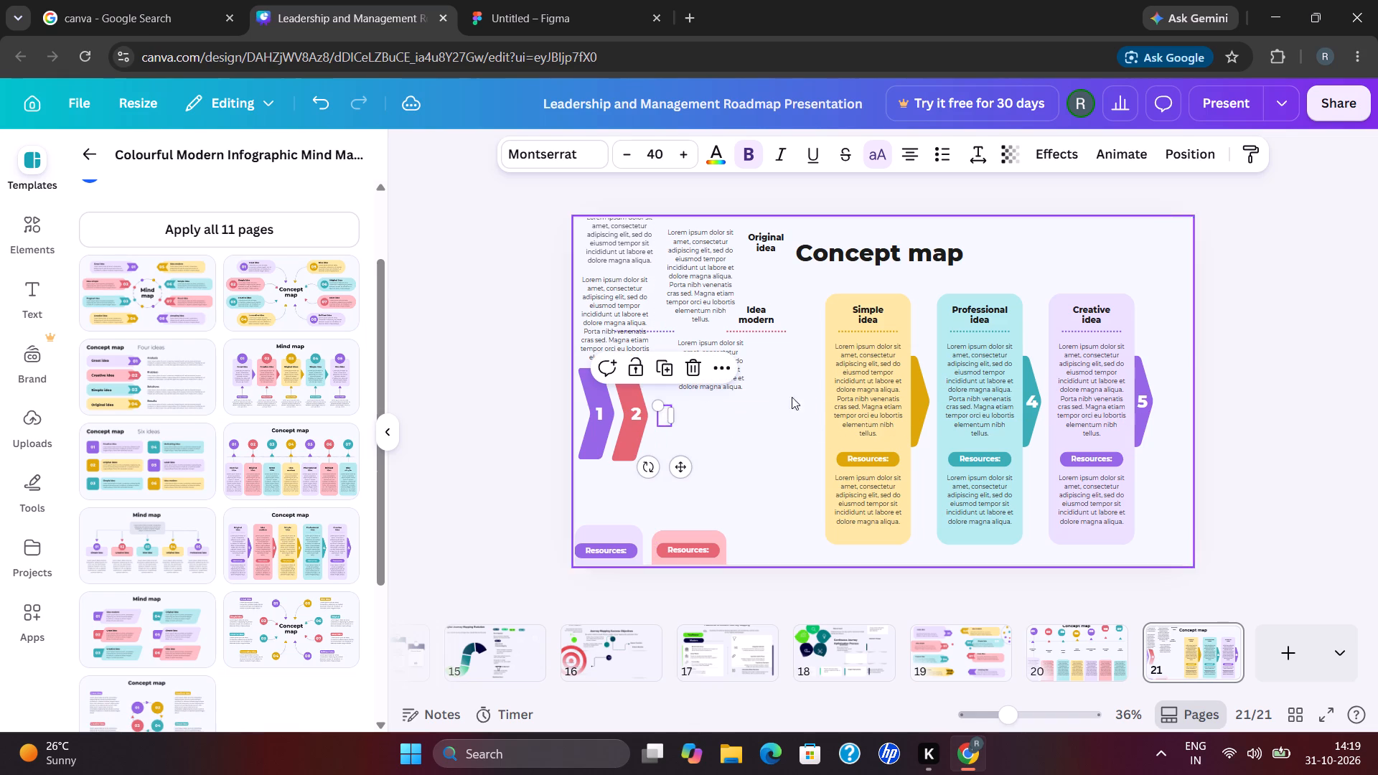
left_click_drag(913, 418, 668, 433)
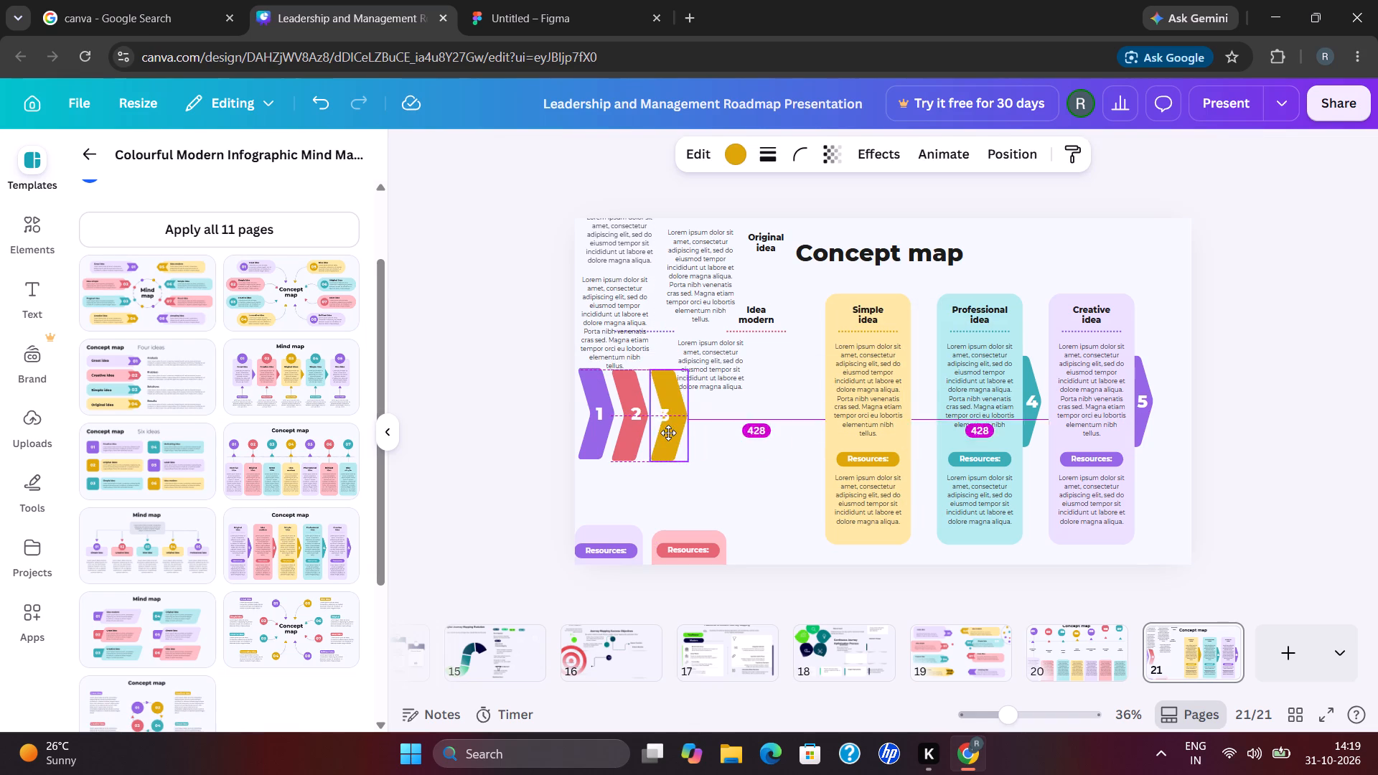
left_click_drag(668, 433, 662, 434)
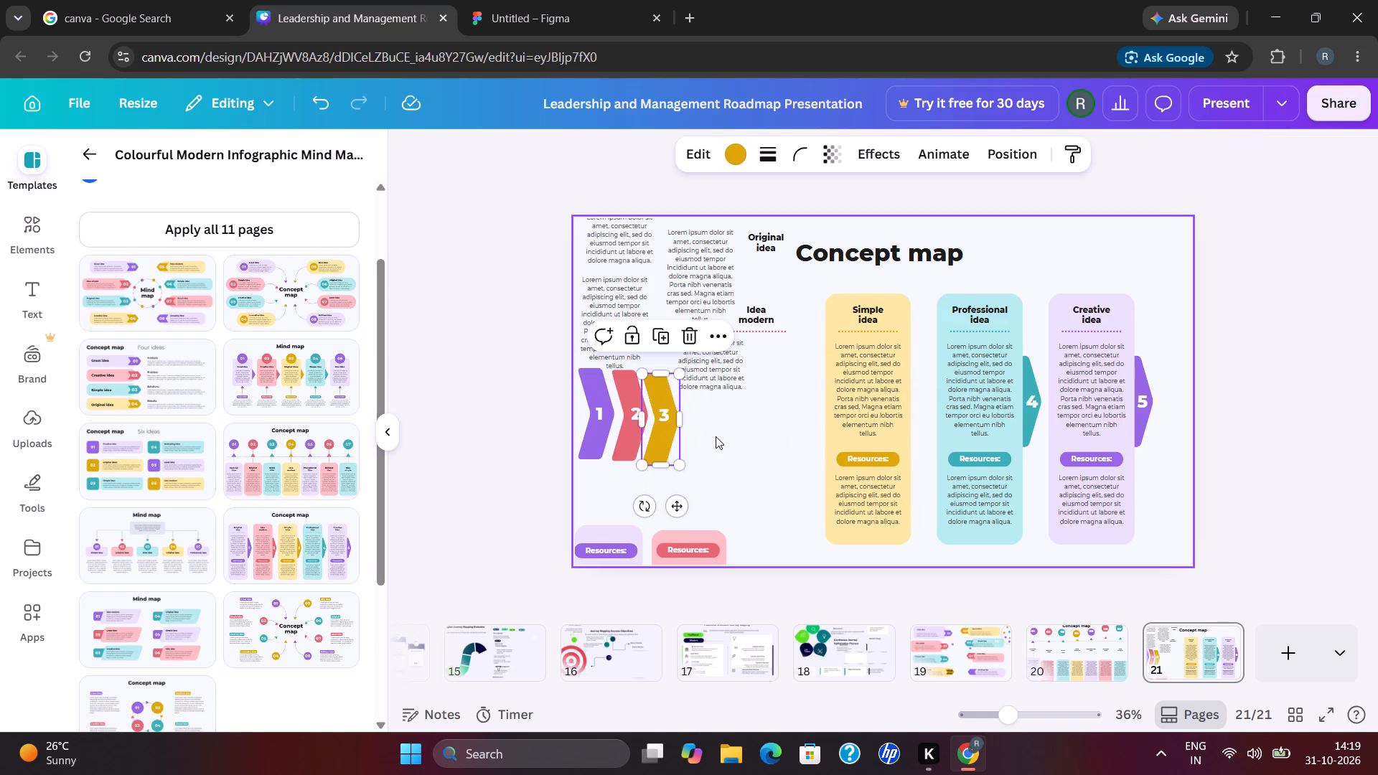
left_click(716, 436)
Move the teal arrow and its number 4 from the Professional idea card to sit directly beside arrow 3.
left_click_drag(1028, 397, 1022, 397)
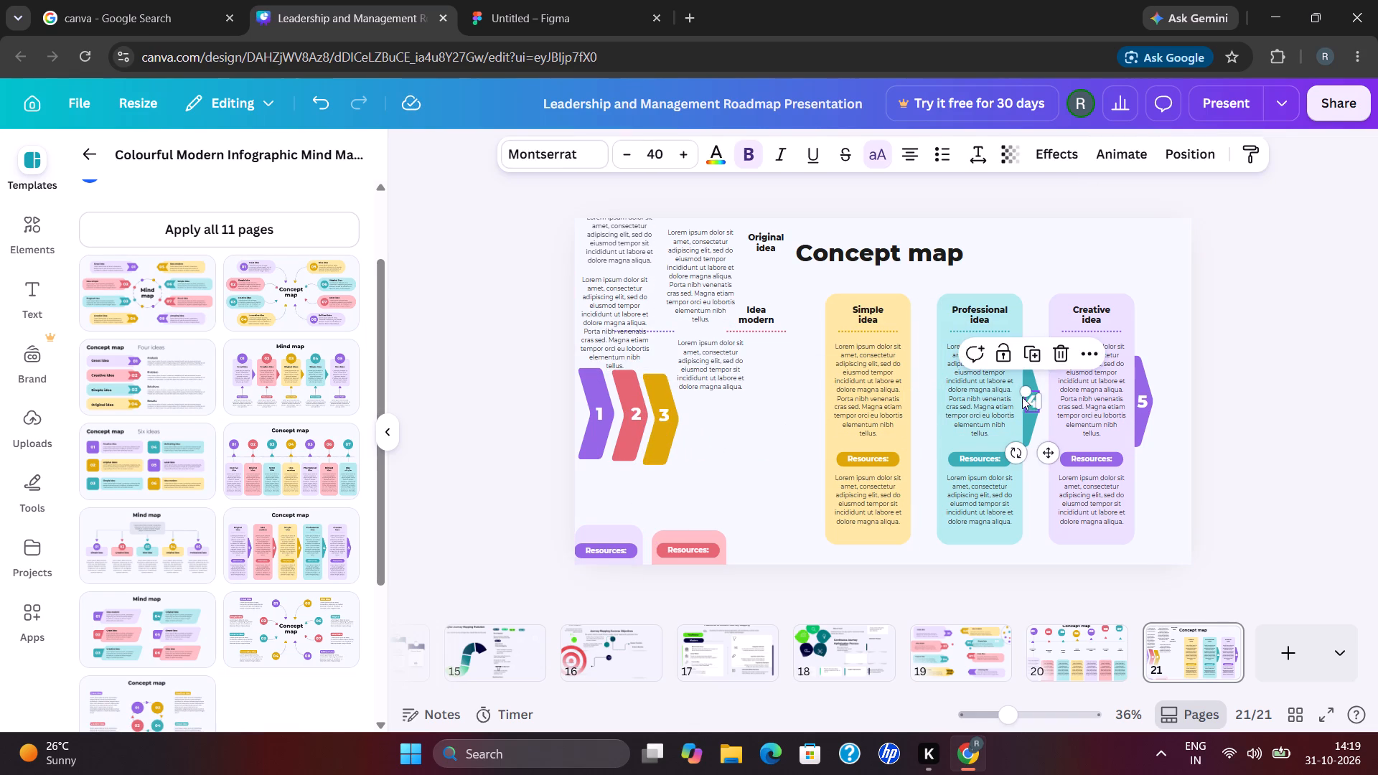
left_click_drag(1022, 397, 694, 418)
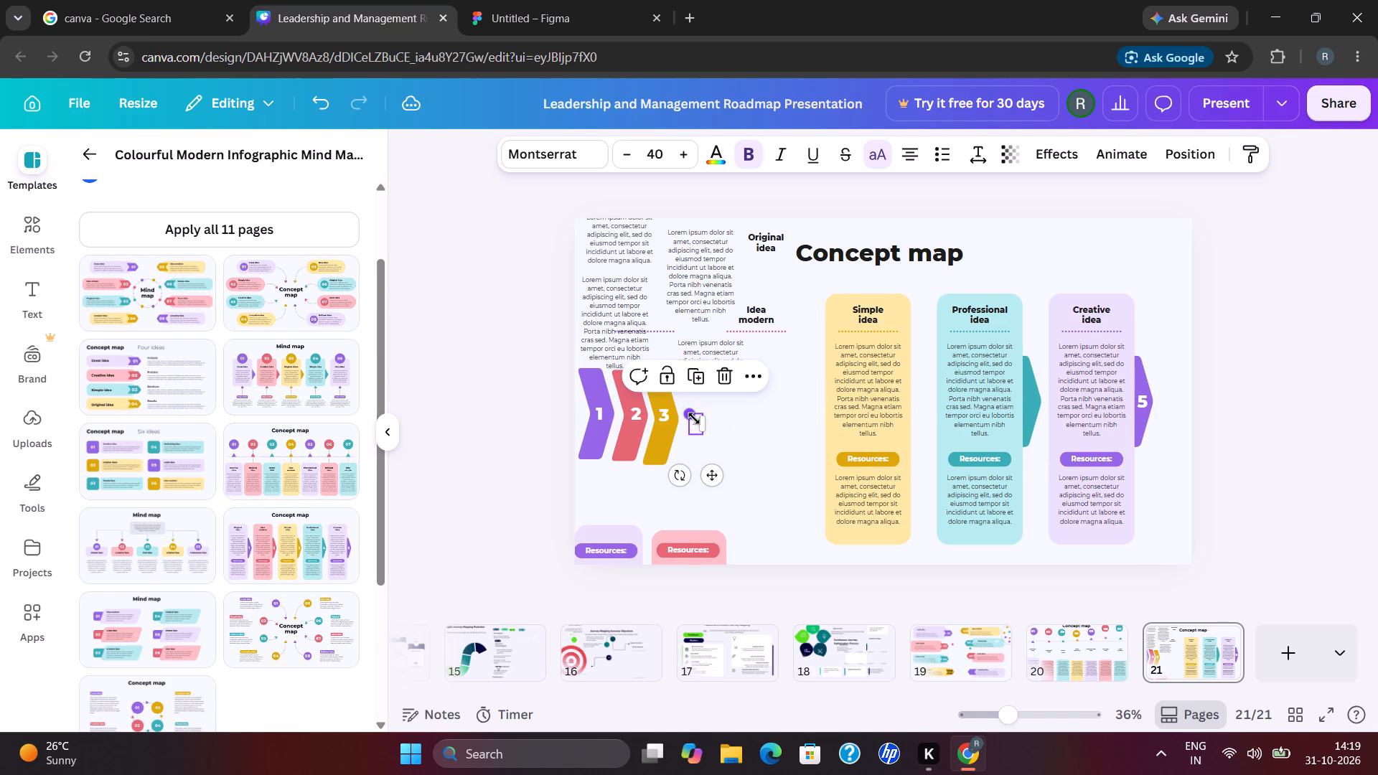
left_click_drag(1028, 386, 726, 403)
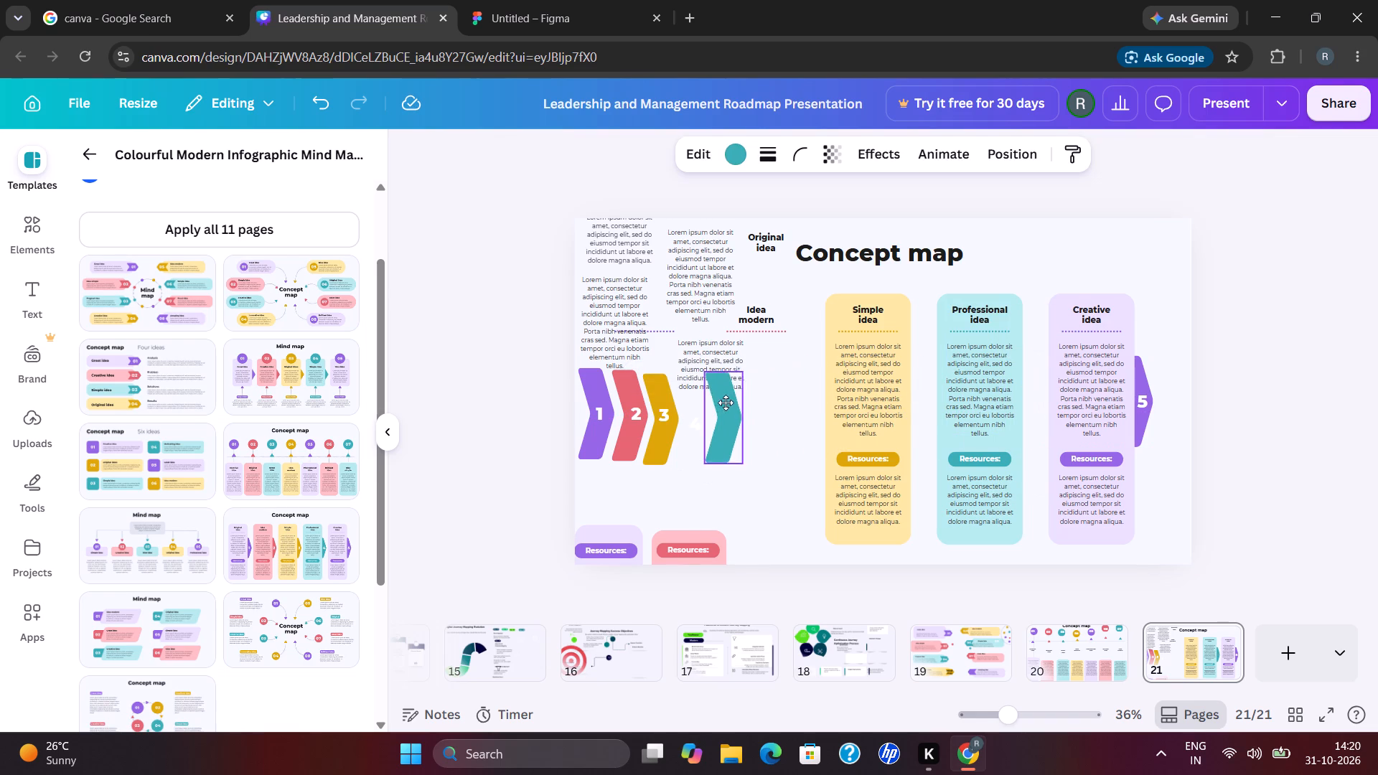
left_click_drag(726, 403, 695, 407)
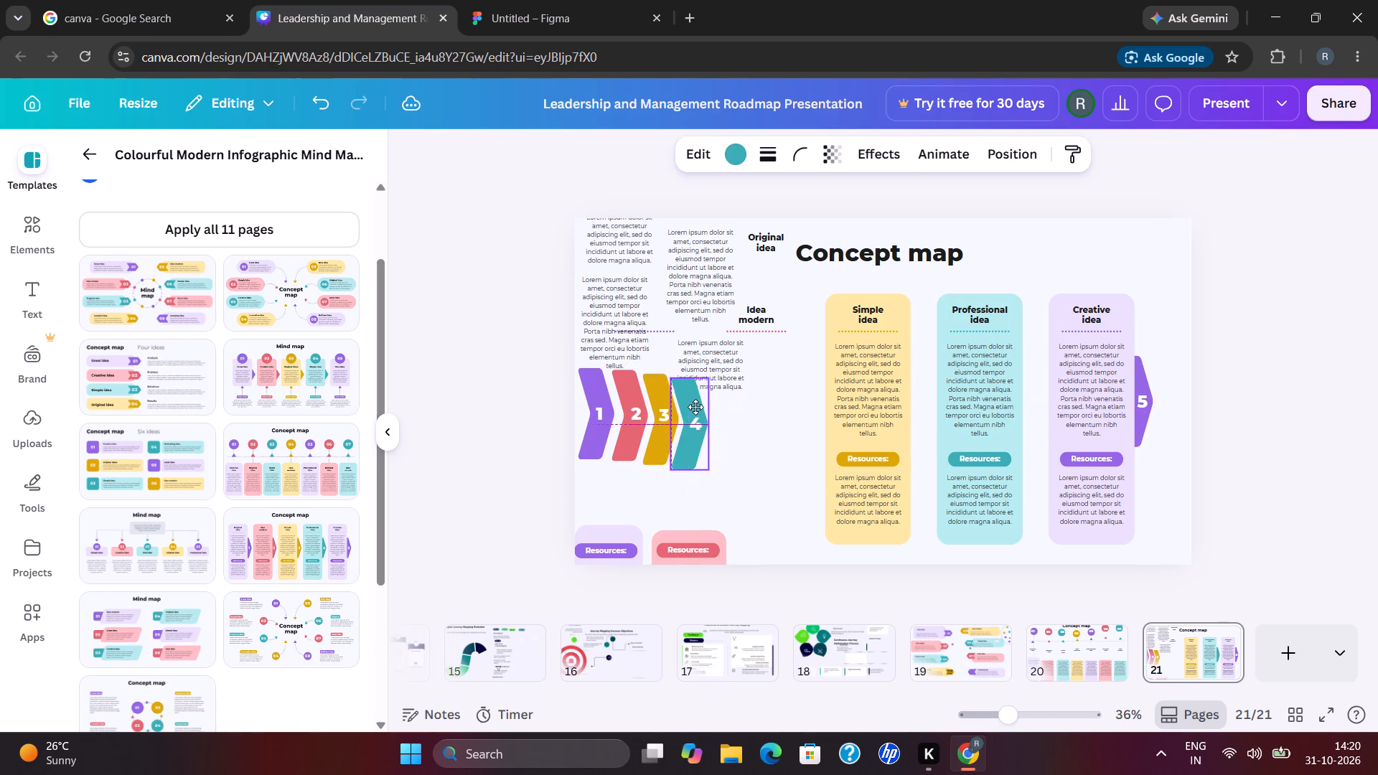
left_click_drag(695, 407, 698, 406)
left_click(762, 409)
key("a")
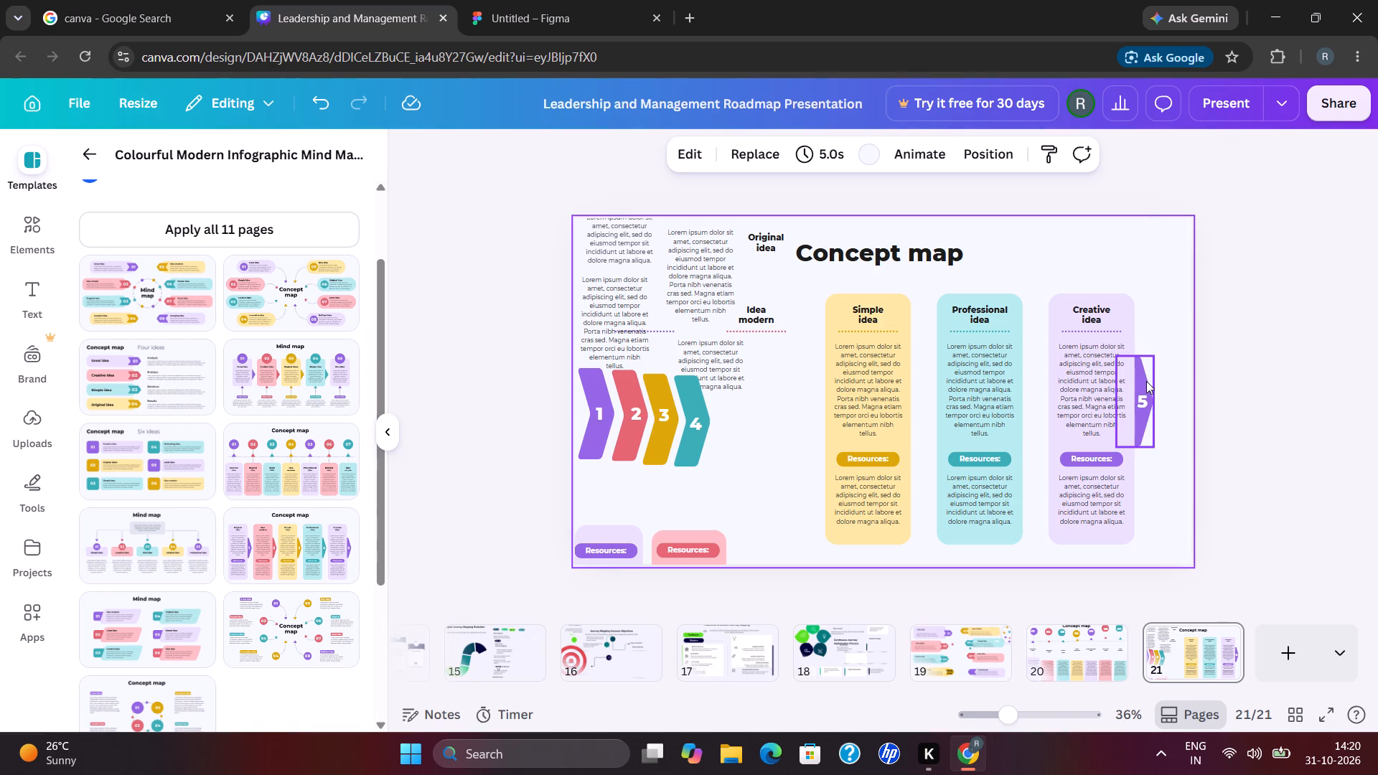
Move the purple arrow and its number 5 from the Creative idea card to the end of the arrow row, beside arrow 4.
left_click_drag(1137, 387, 731, 409)
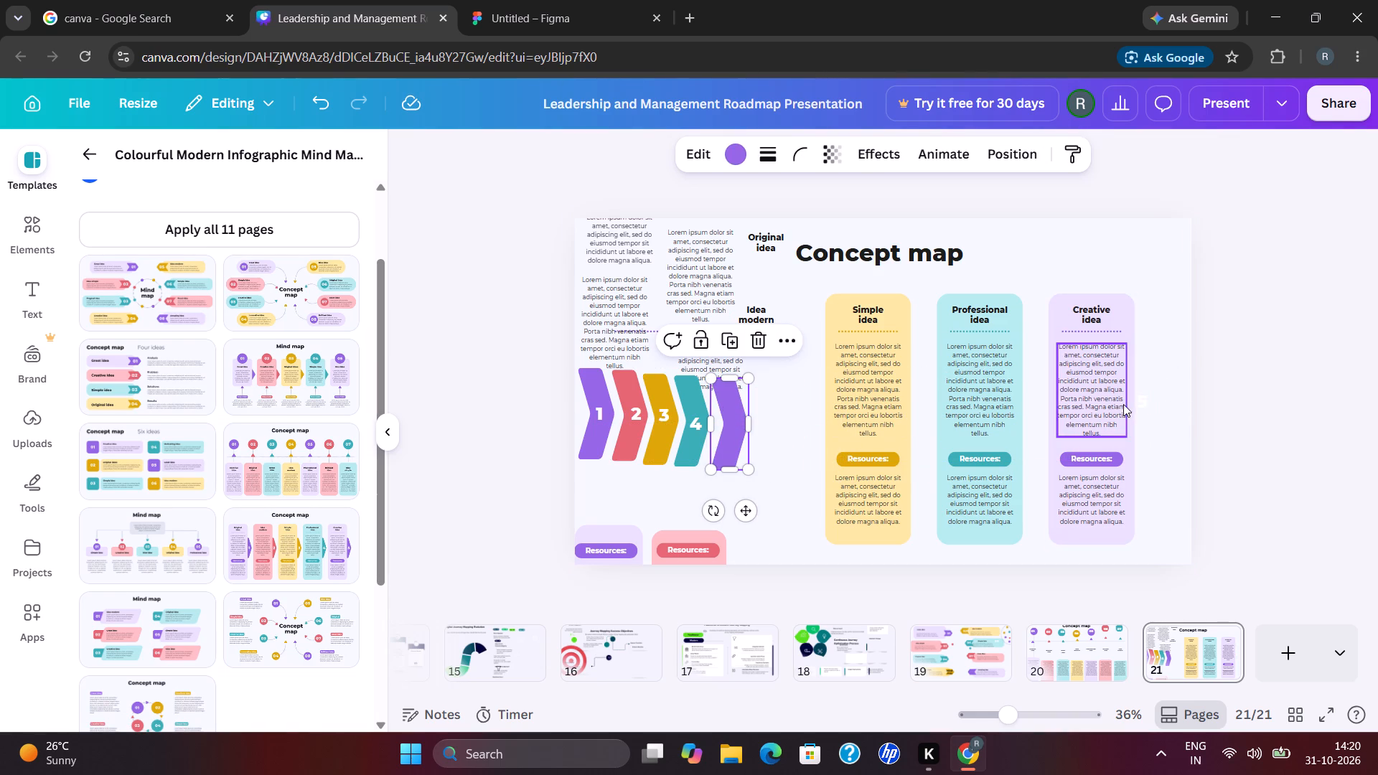
left_click_drag(1139, 397, 769, 426)
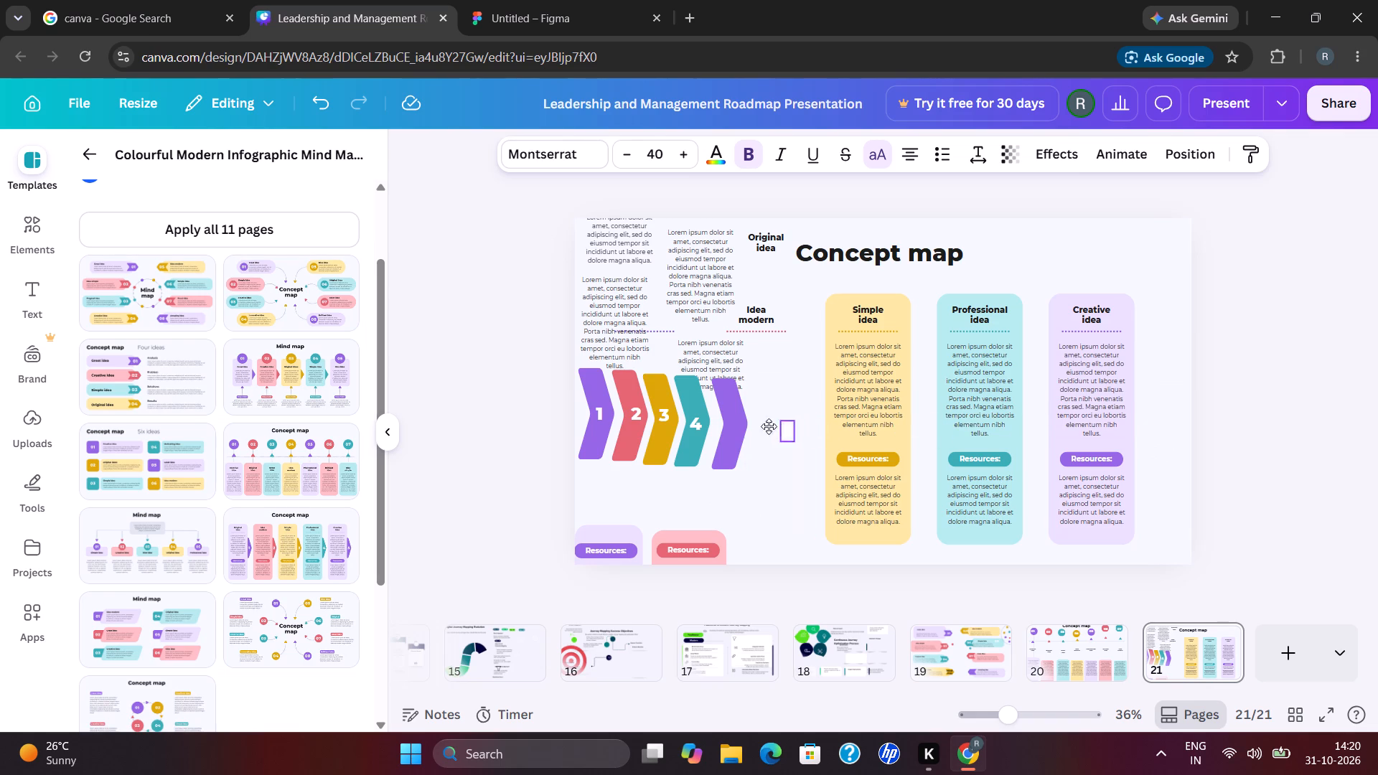
left_click_drag(769, 426, 731, 418)
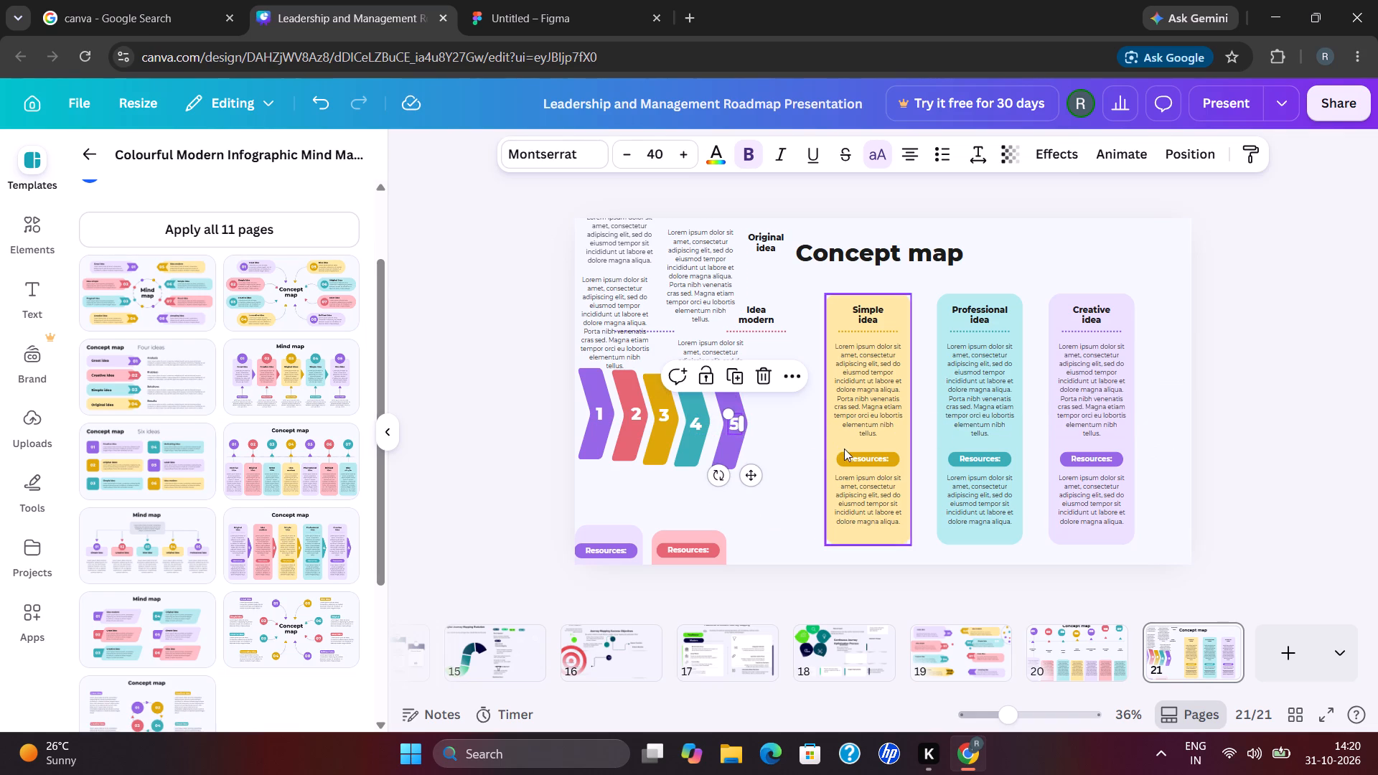
left_click(800, 447)
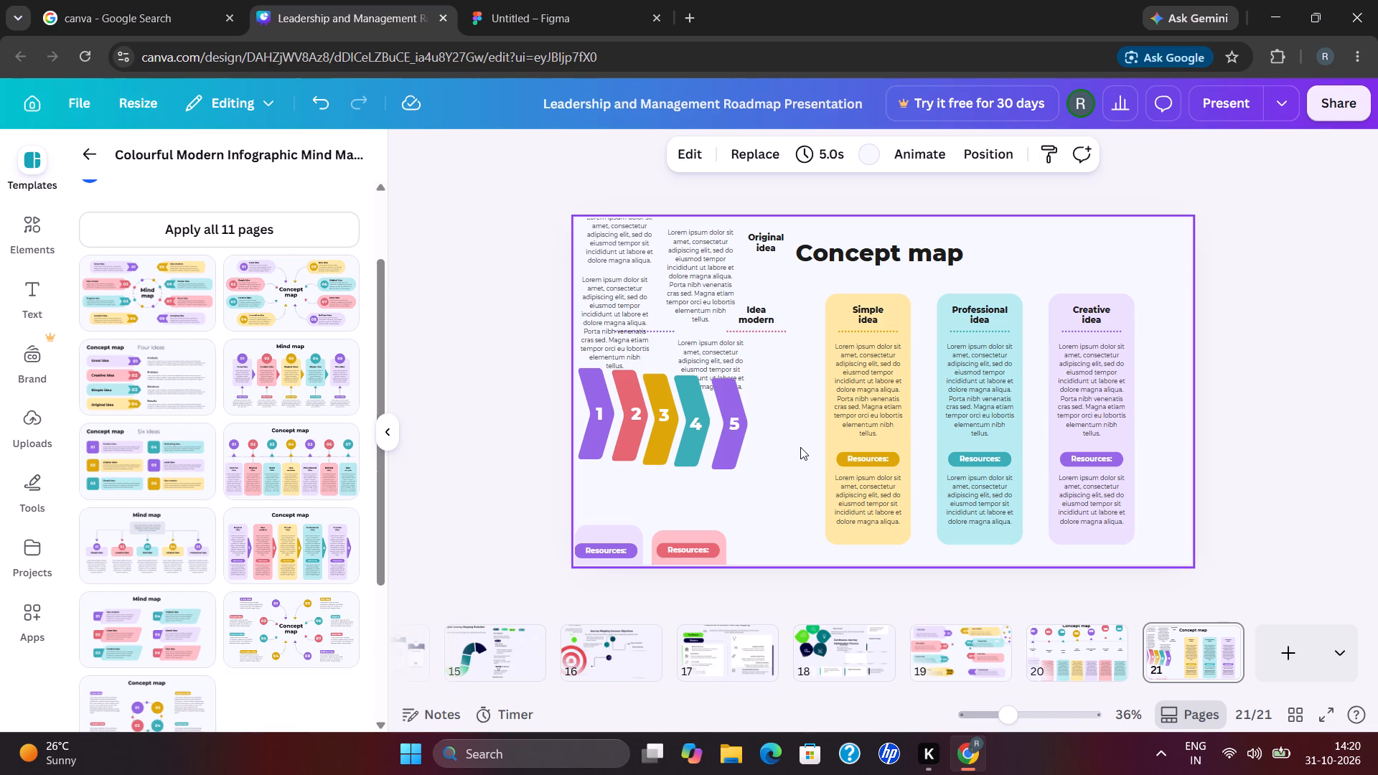
Move both Simple idea paragraphs to the space after the Concept map title, scaling the longer one down to about font size 10.2.
left_click_drag(881, 363, 1010, 236)
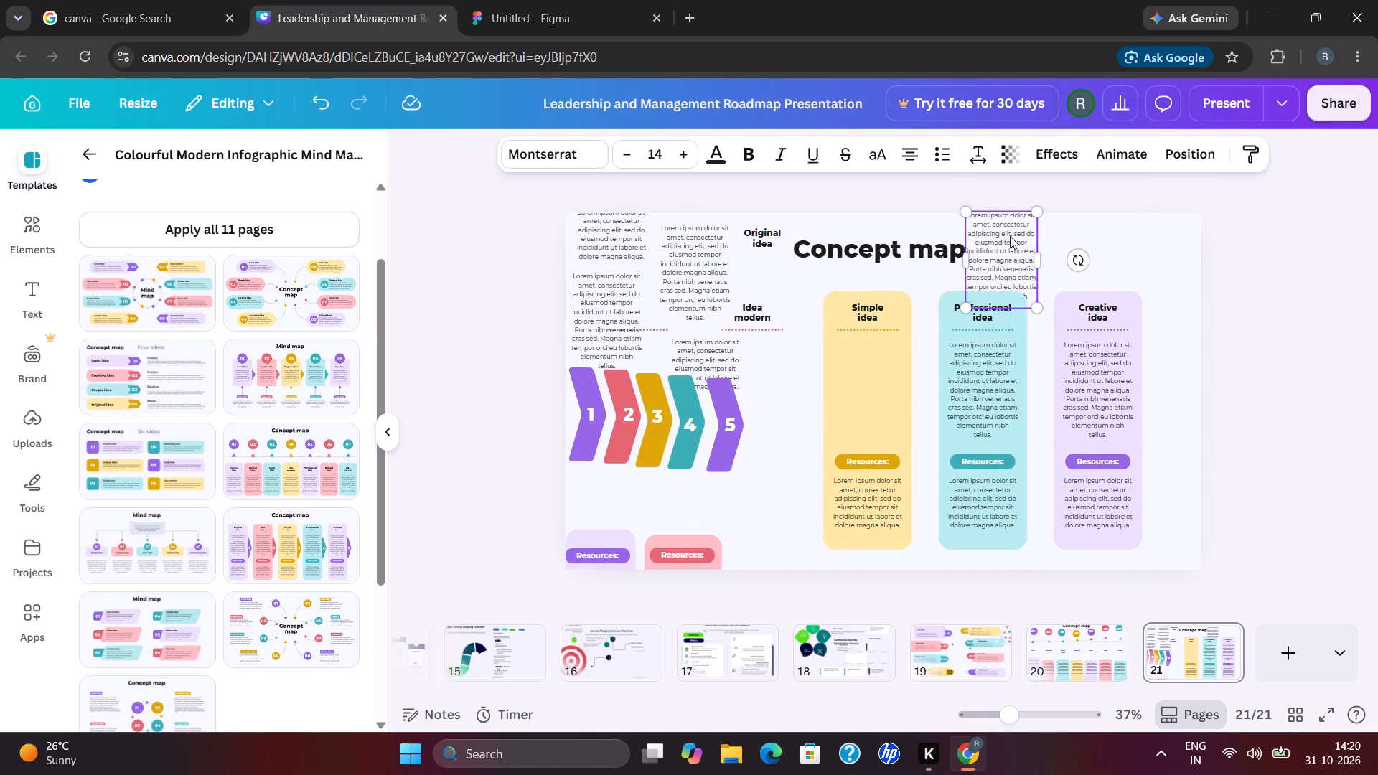
left_click_drag(967, 209, 979, 241)
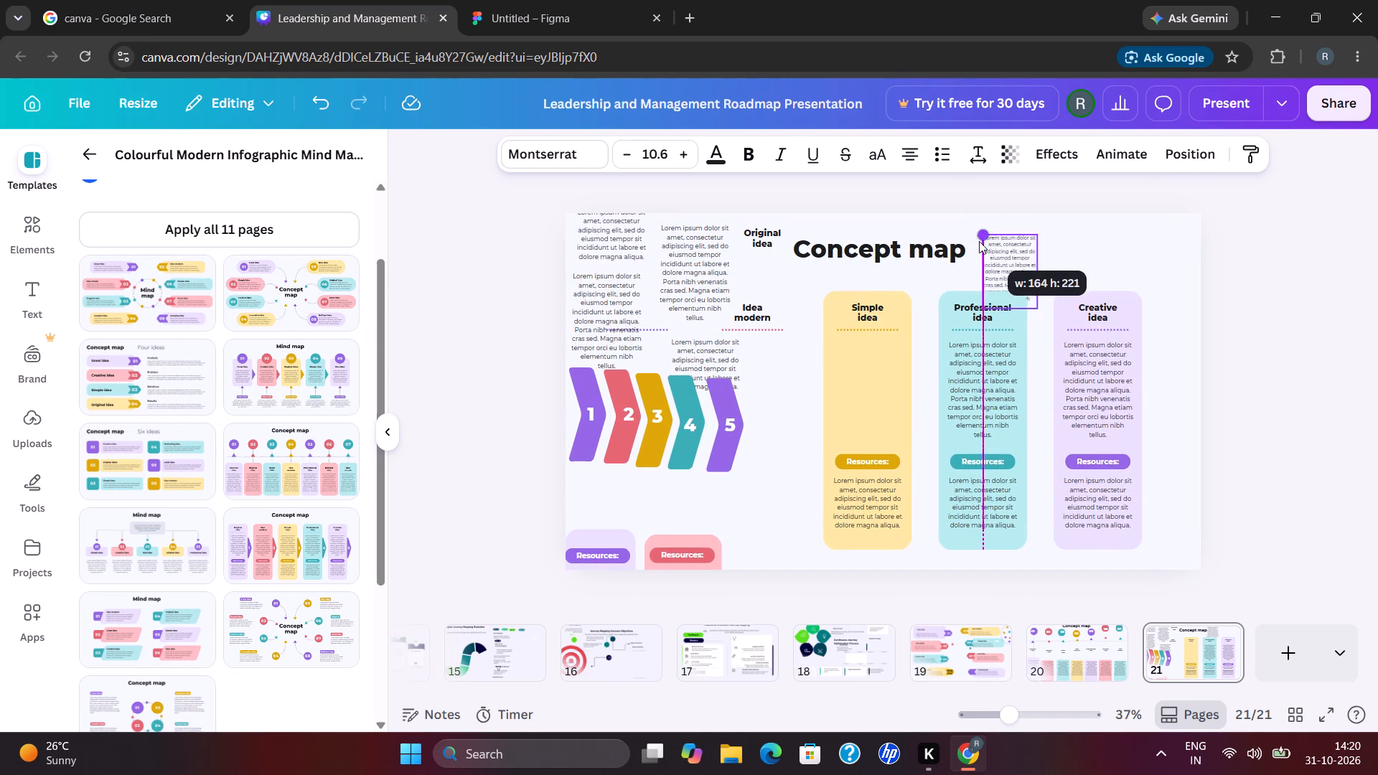
left_click_drag(979, 241, 962, 254)
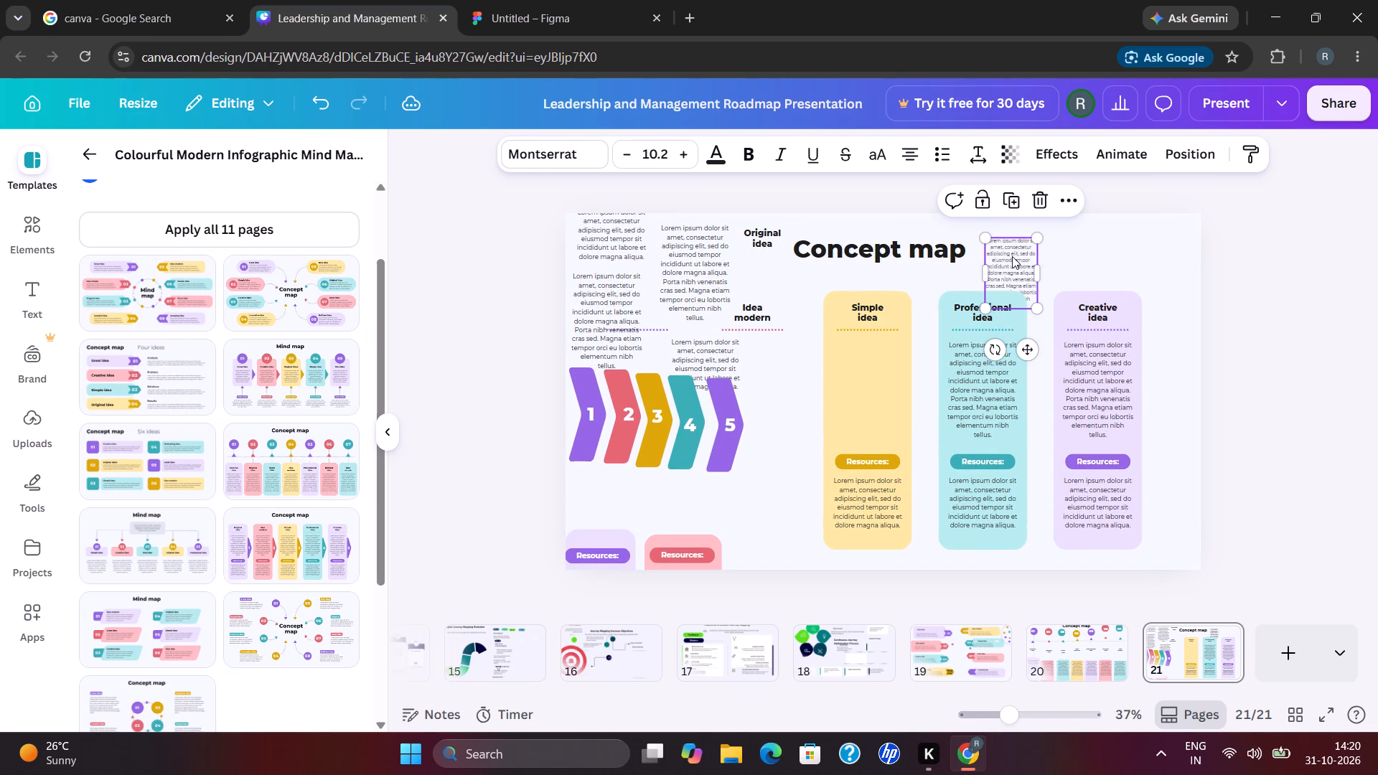
left_click_drag(1012, 256, 1000, 239)
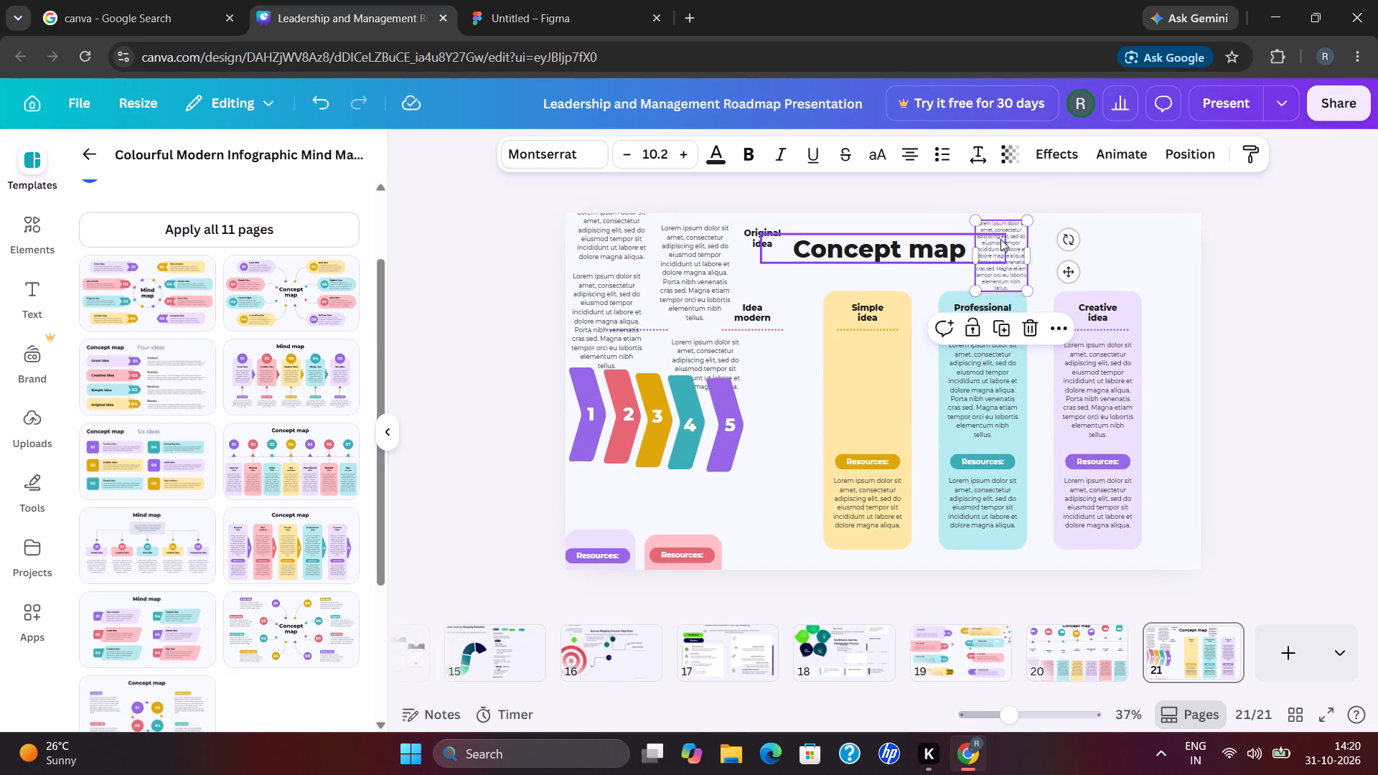
left_click_drag(867, 509, 1046, 331)
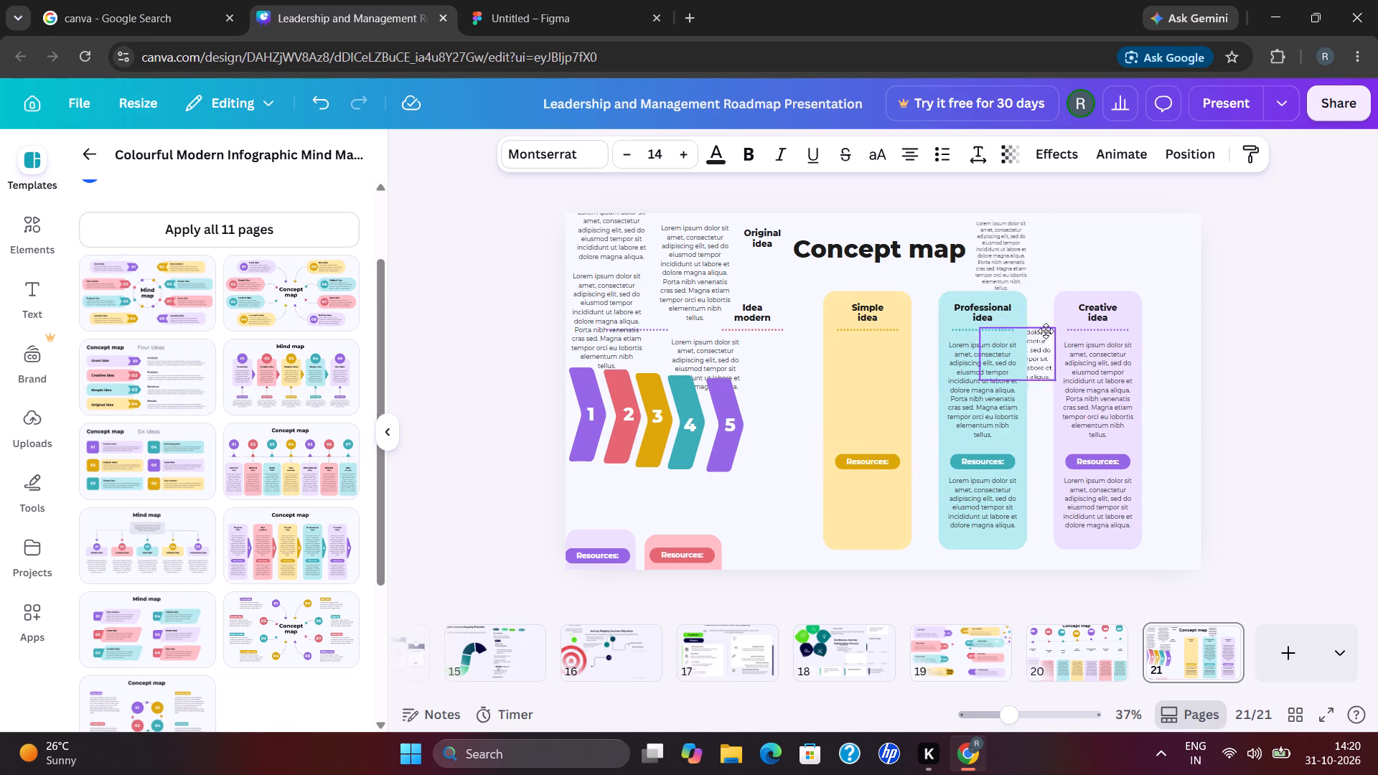
left_click_drag(1046, 331, 1070, 259)
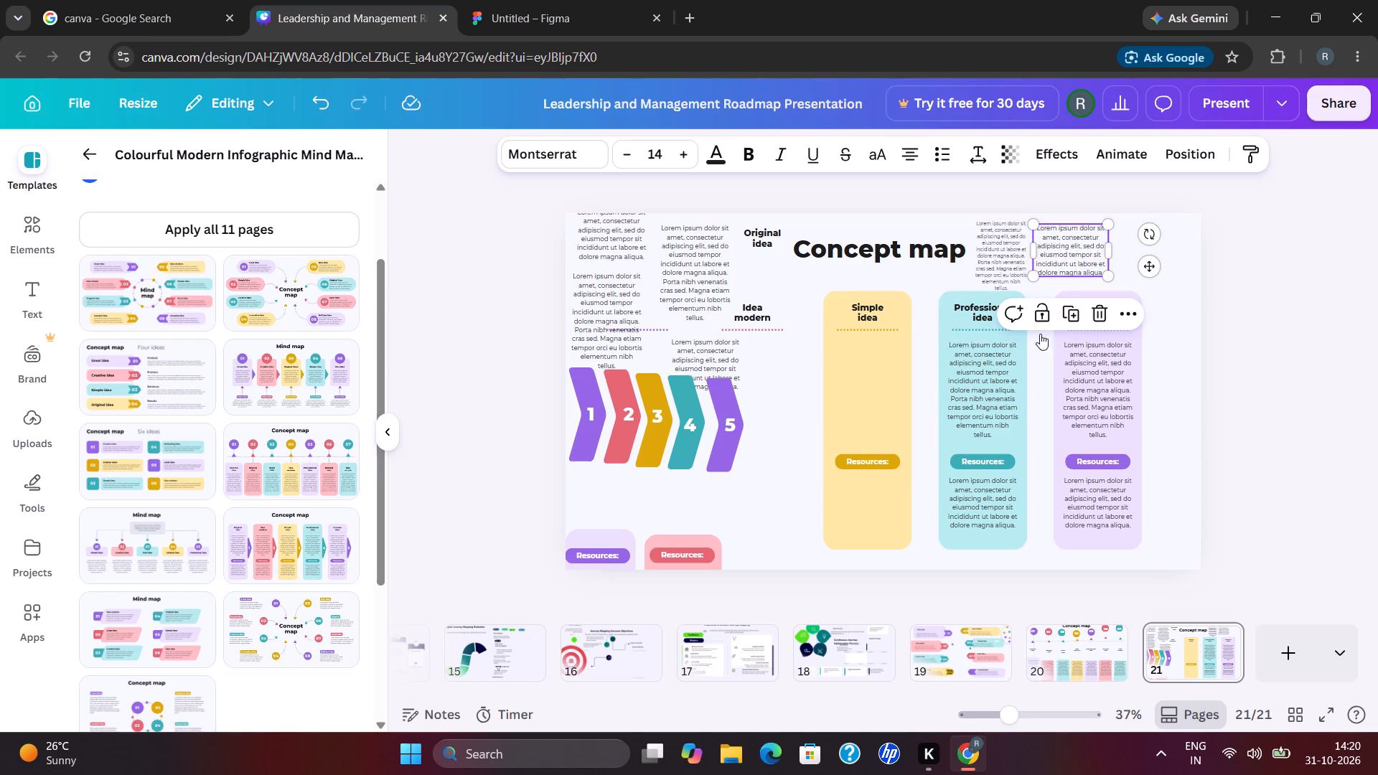
Move the Professional idea card's upper paragraph to the slide's top-right corner and scale it down to about font size 10.7.
left_click_drag(1003, 370, 1159, 248)
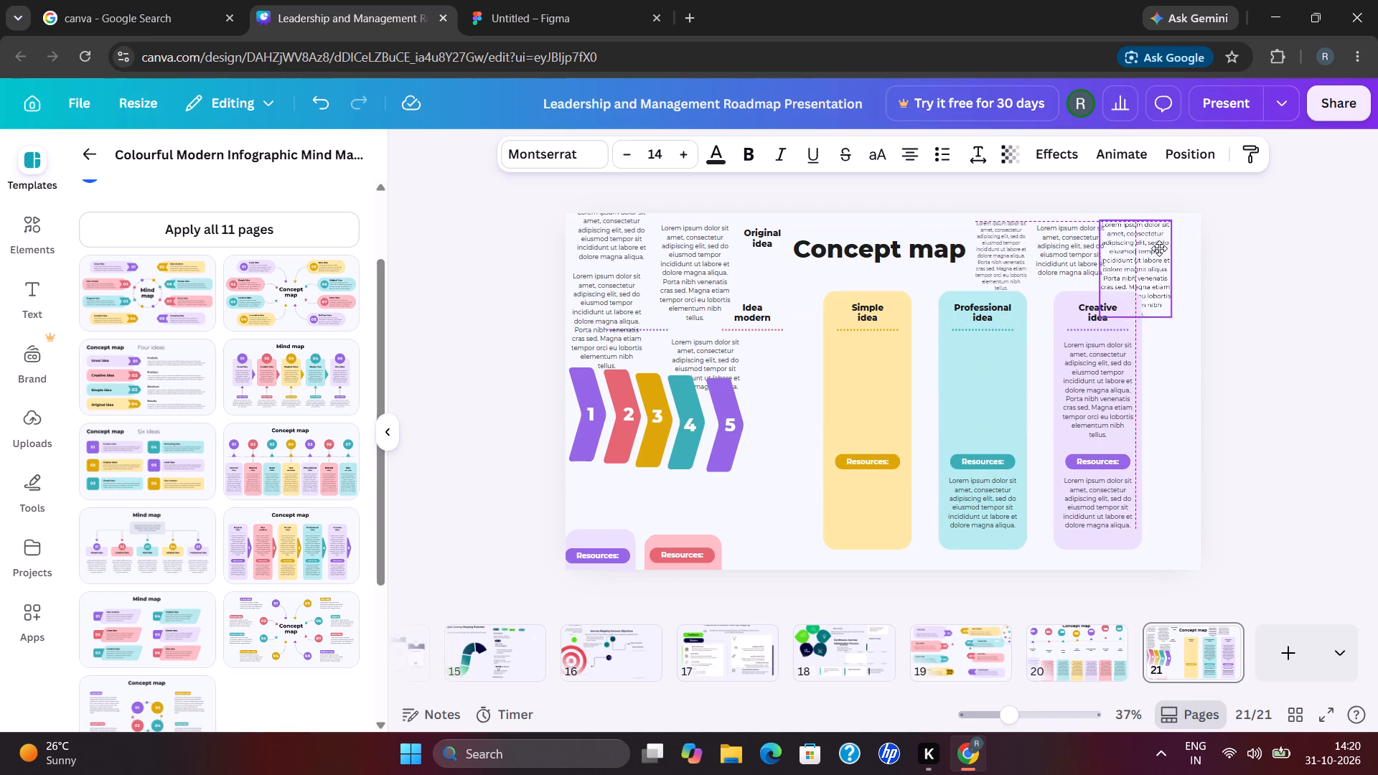
left_click_drag(1159, 248, 1163, 245)
left_click_drag(1107, 215, 1120, 243)
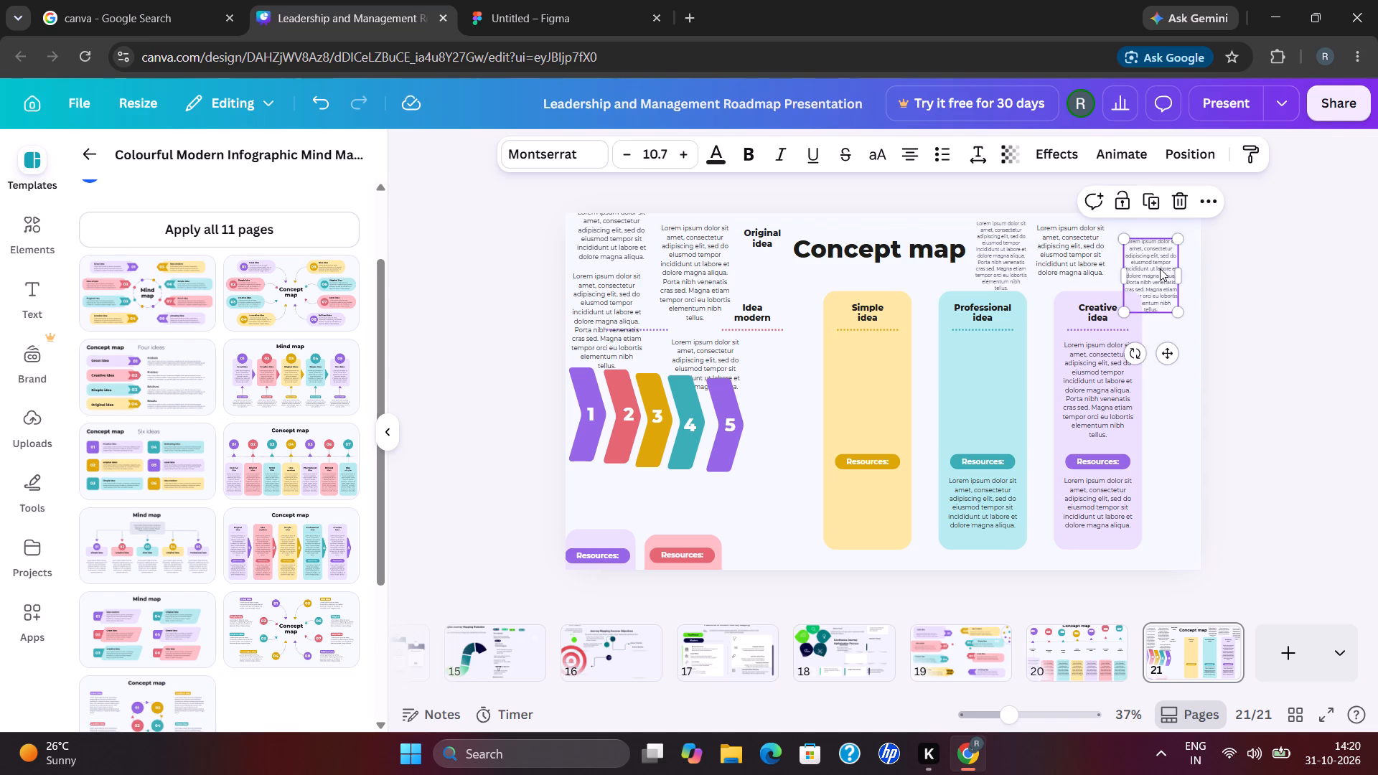
left_click_drag(1160, 268, 1153, 250)
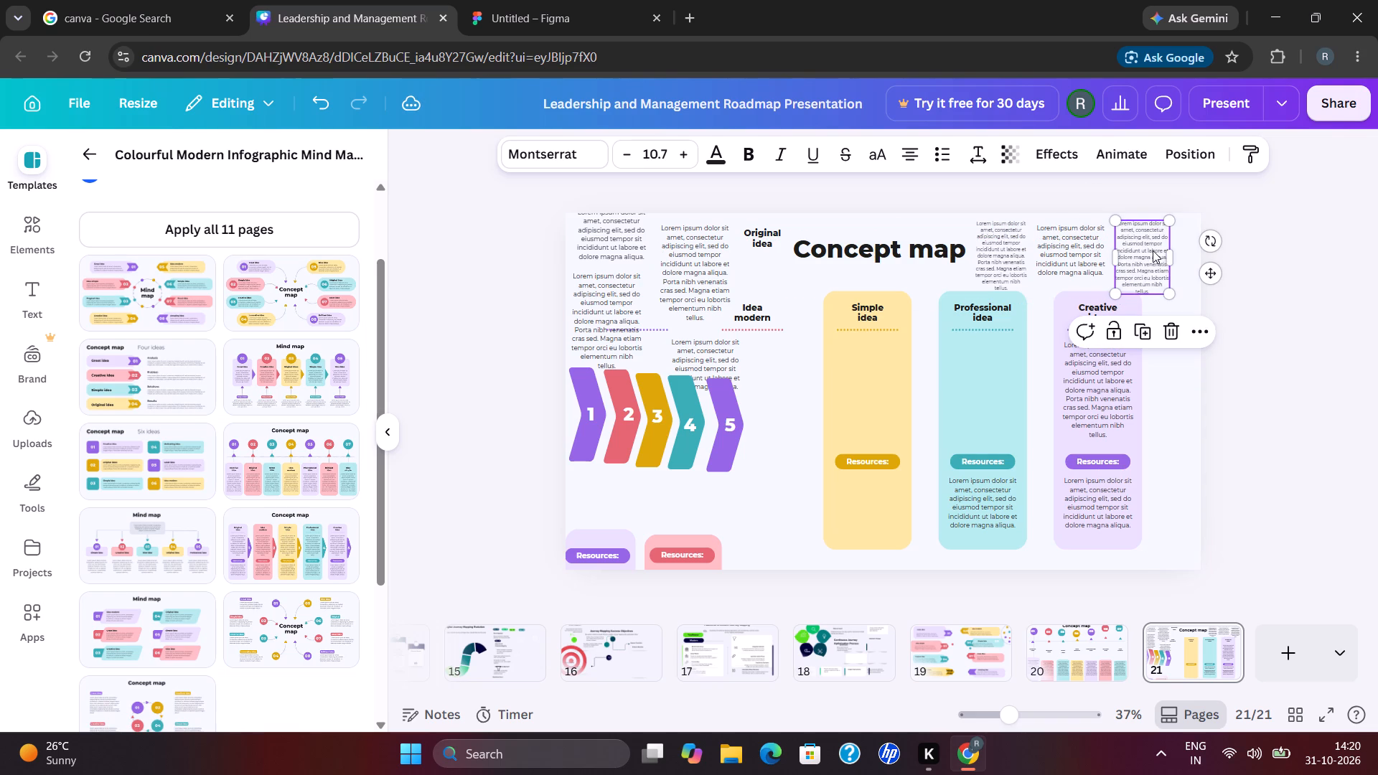
left_click(1257, 425)
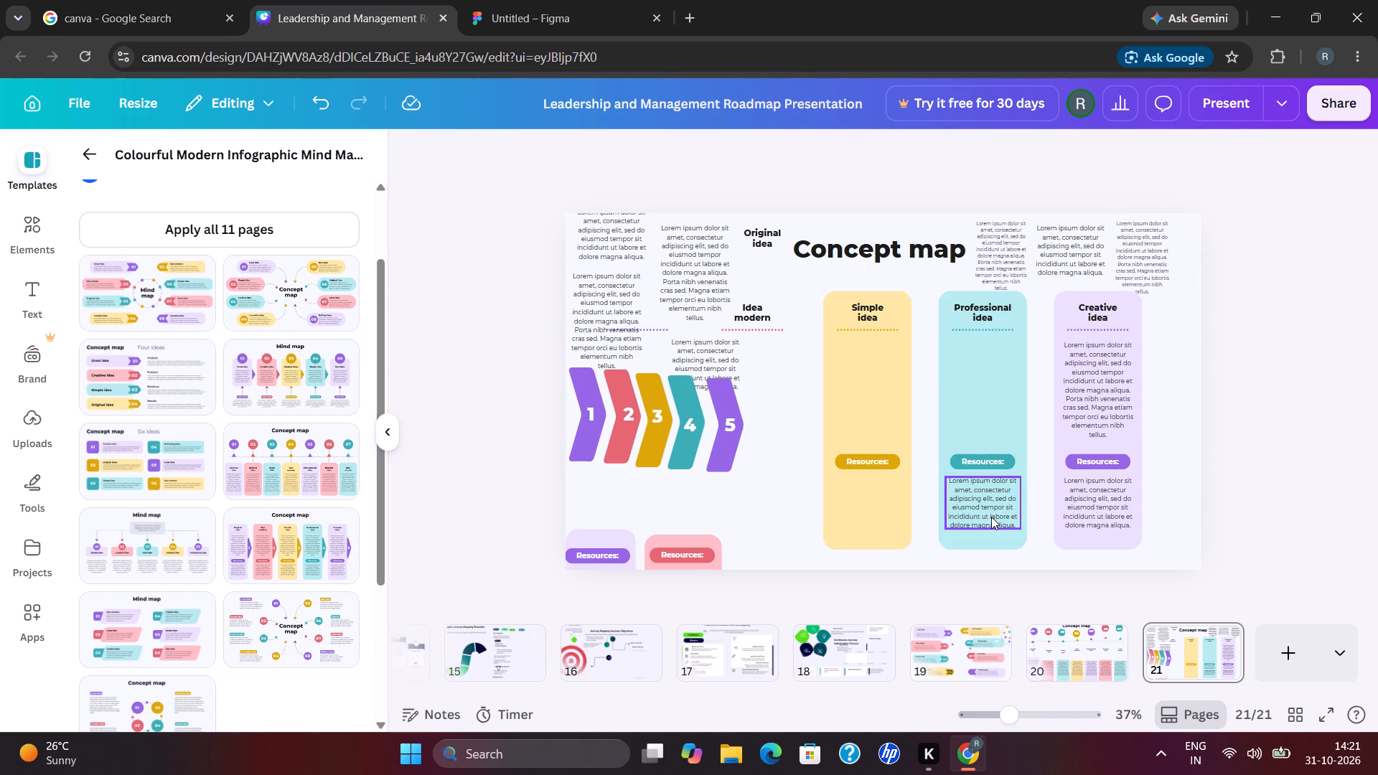
Move the Professional idea card's lower paragraph beside the pink Resources label at the slide's bottom, scaled down to about font size 11.4.
left_click_drag(991, 516, 934, 497)
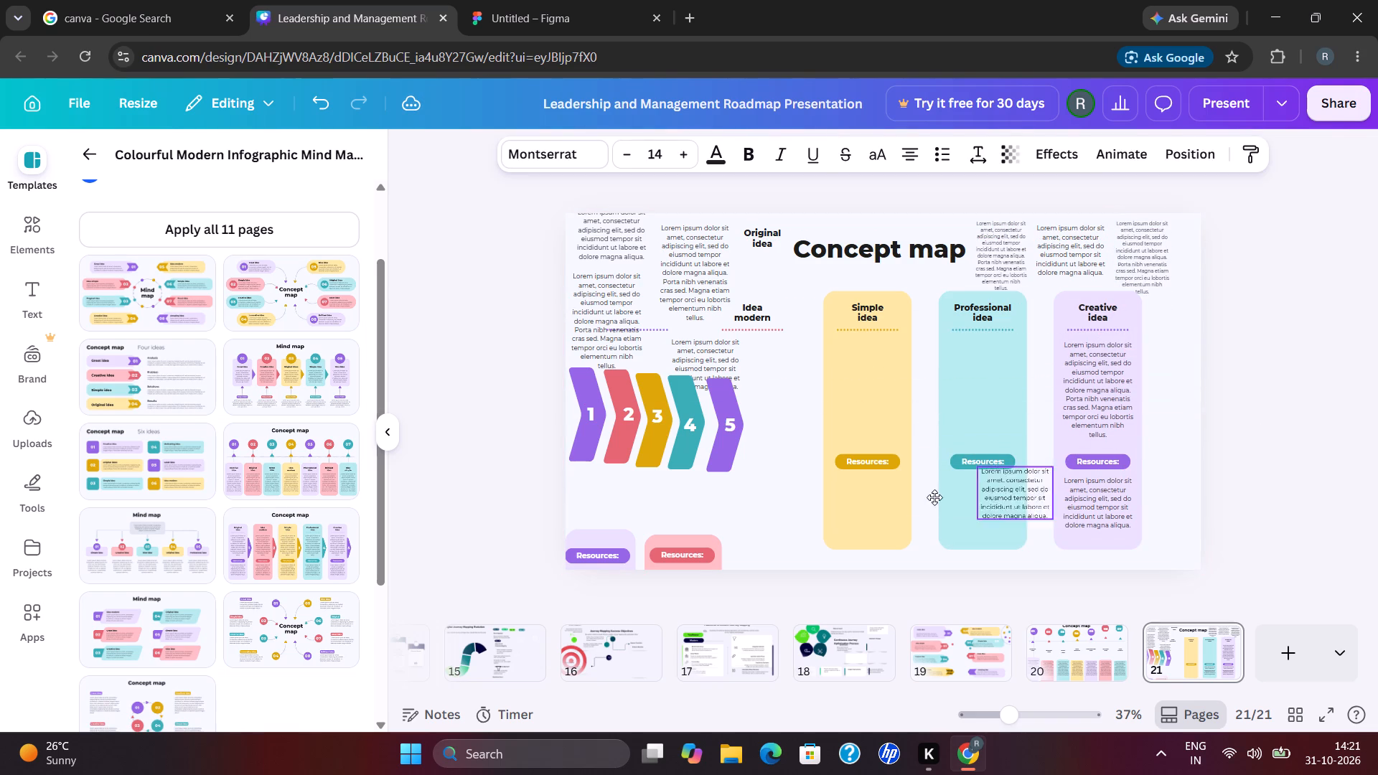
left_click_drag(934, 497, 775, 545)
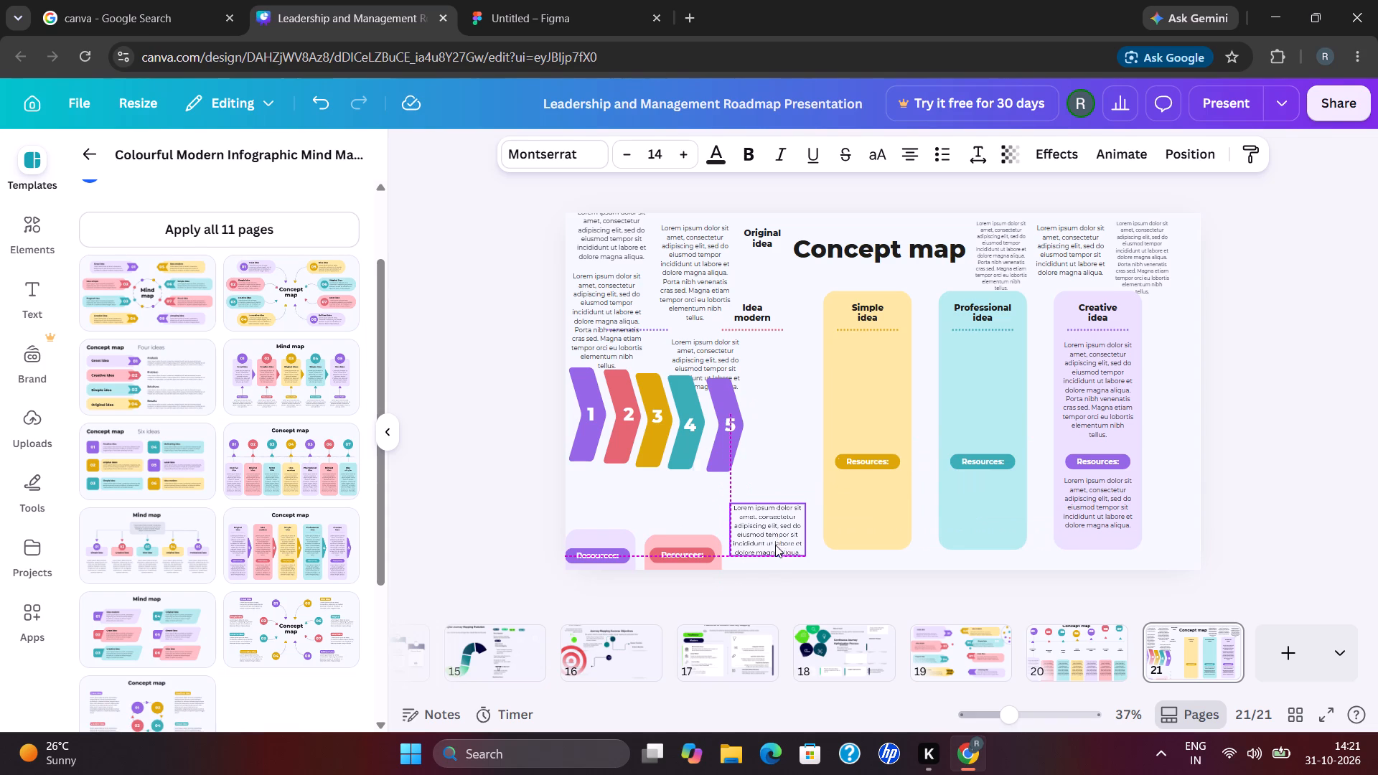
left_click_drag(733, 499, 741, 518)
left_click_drag(773, 537, 765, 545)
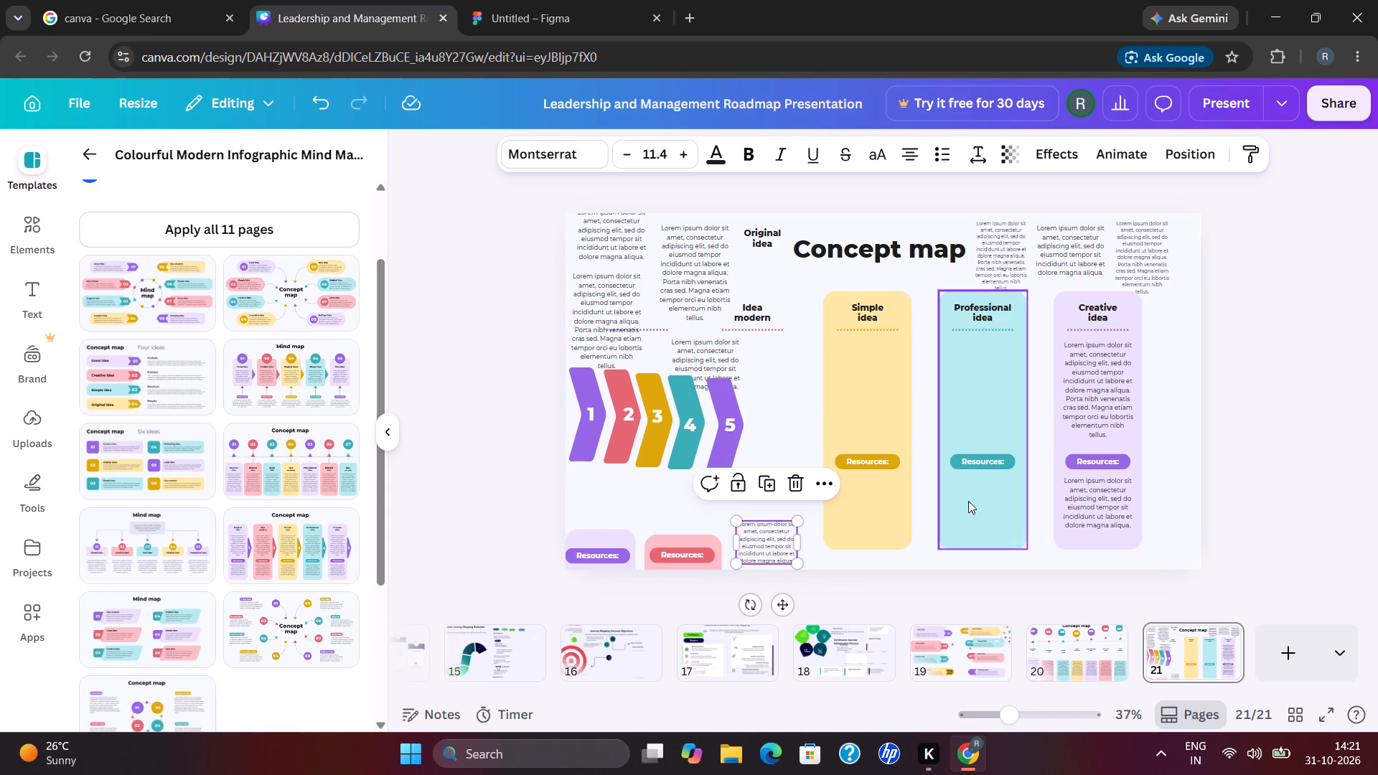
Move the Creative idea card's lower paragraph just above the detached purple Resources label under arrow 1, scaled down to about font size 9.8.
left_click_drag(1077, 493, 662, 502)
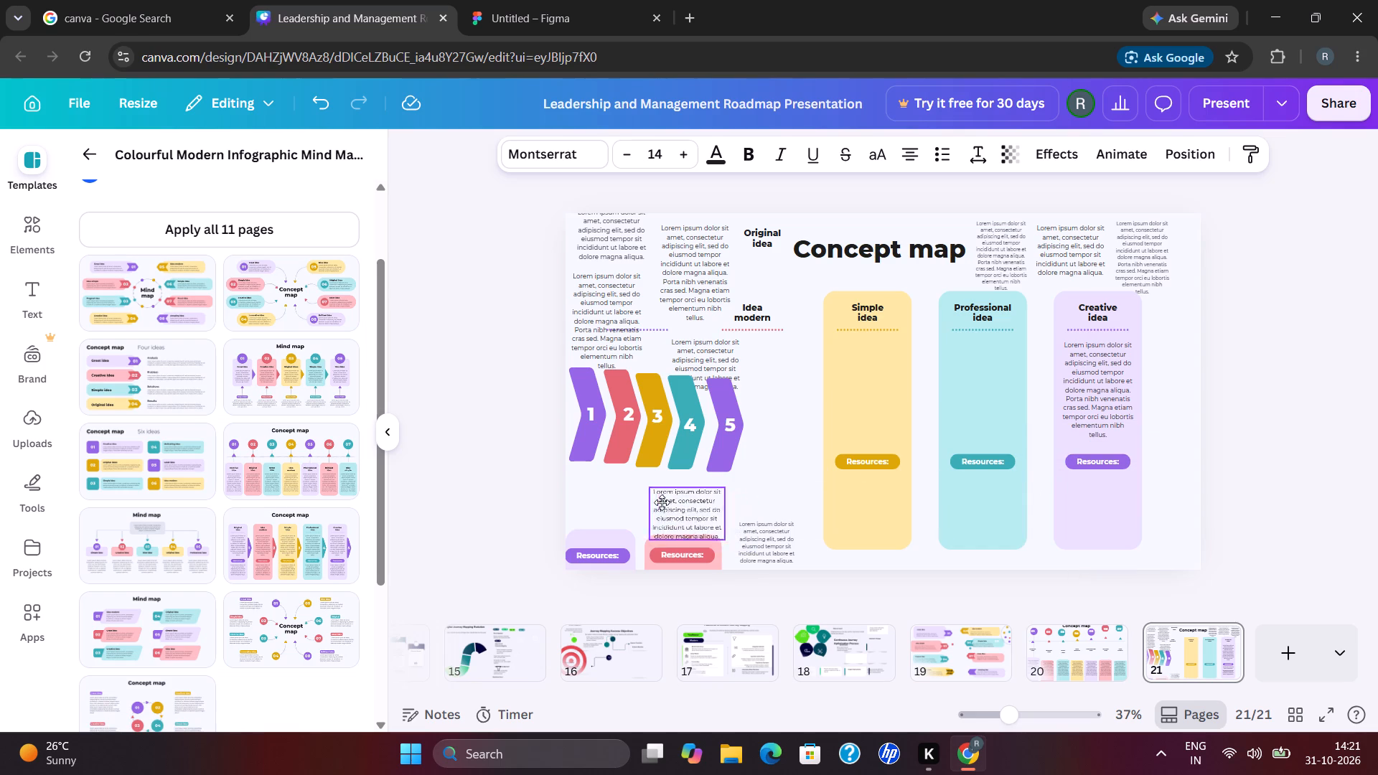
left_click_drag(662, 502, 606, 490)
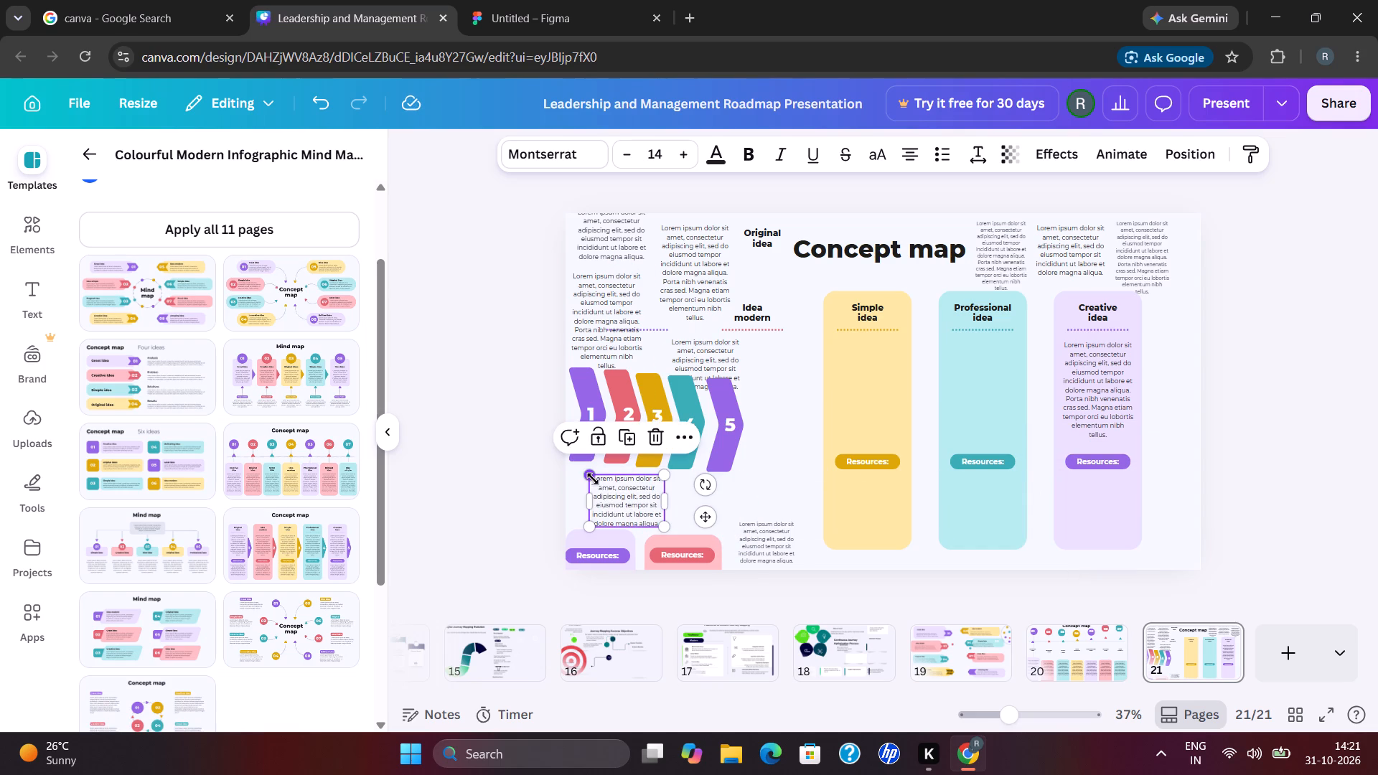
left_click_drag(594, 480, 622, 494)
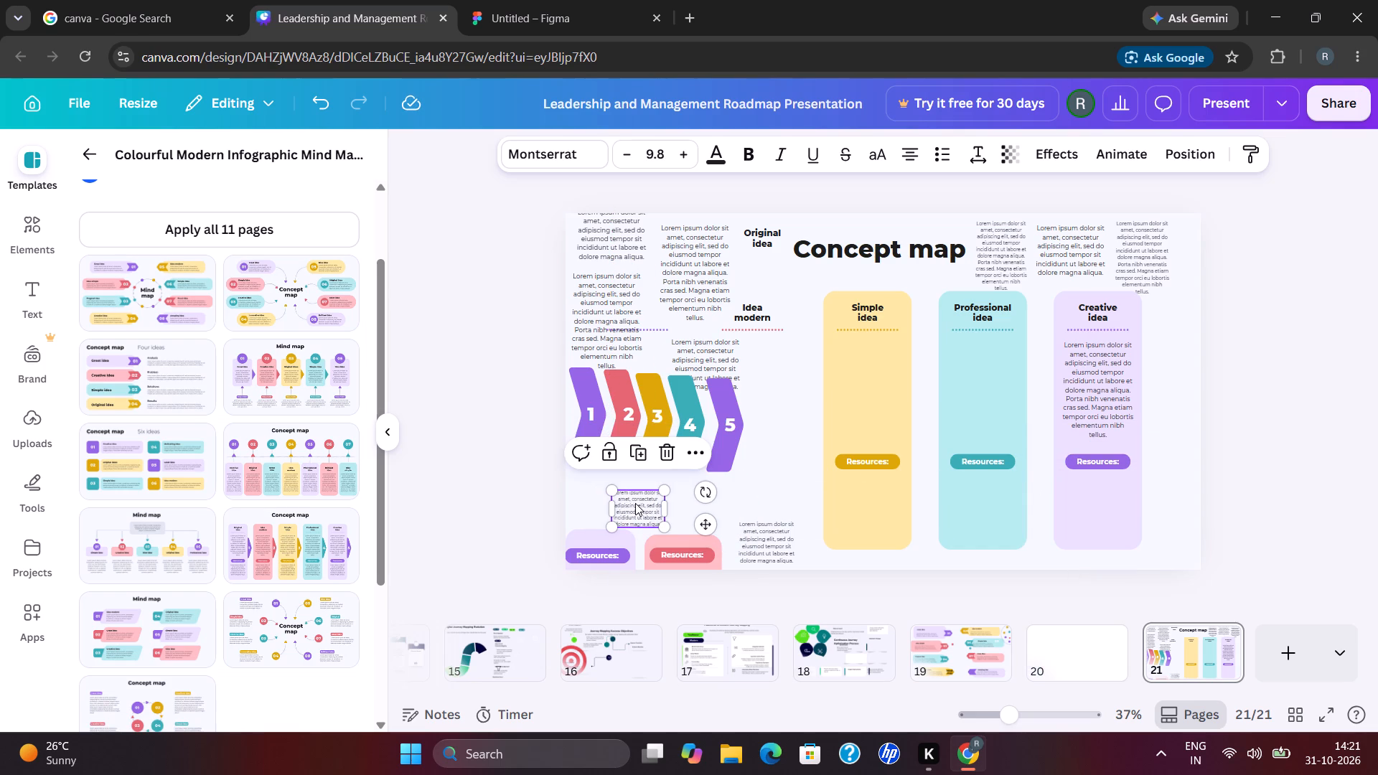
left_click_drag(635, 503, 599, 502)
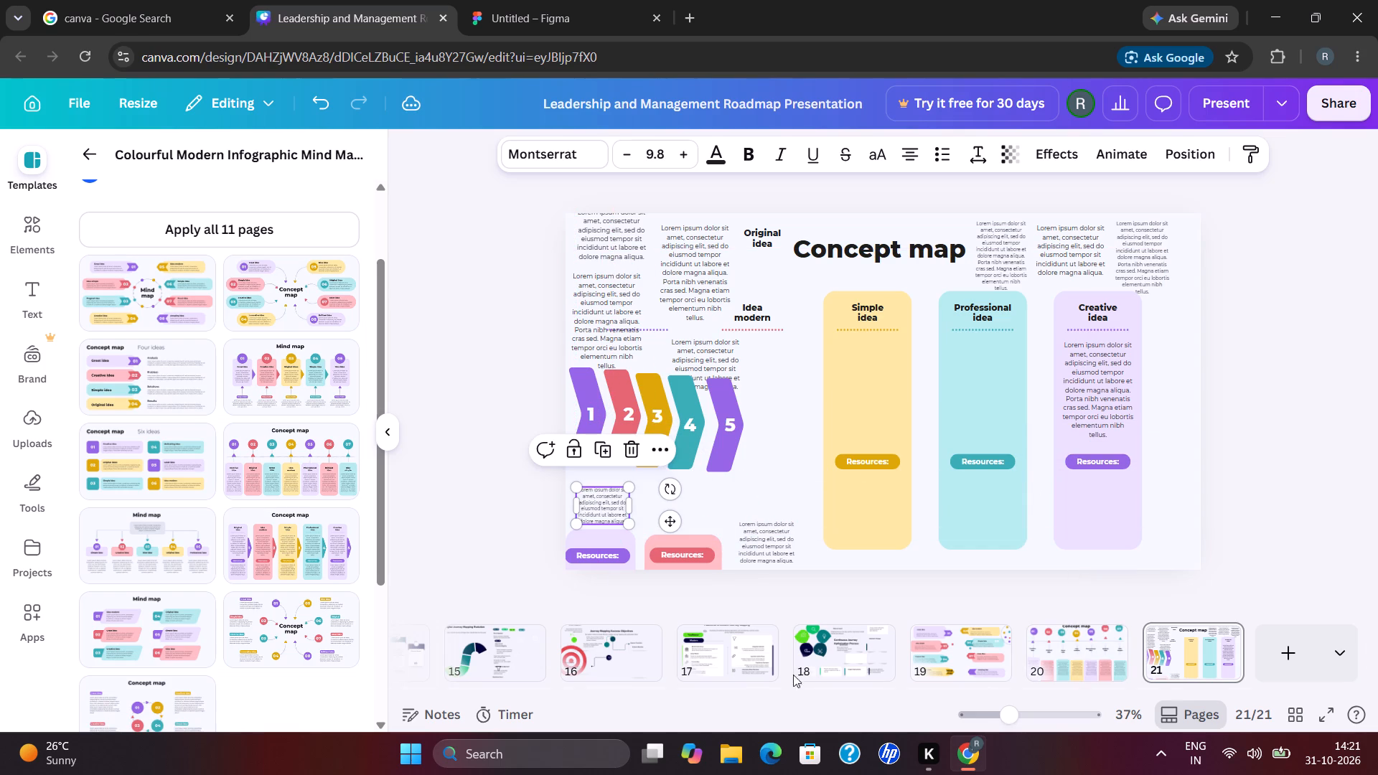
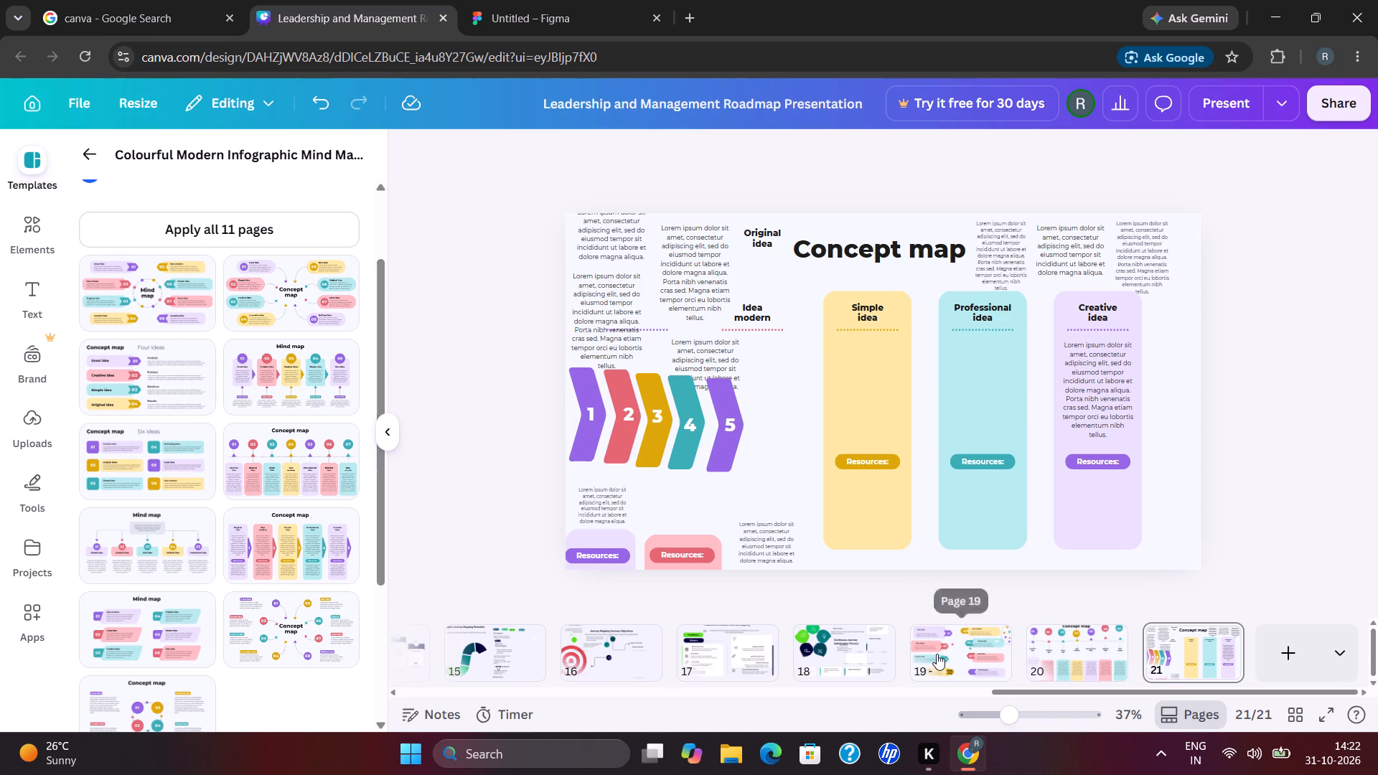
On slide 19, move the Mind map title off the Creative idea arrow onto the yellow 02 arrow.
left_click_drag(938, 654, 901, 620)
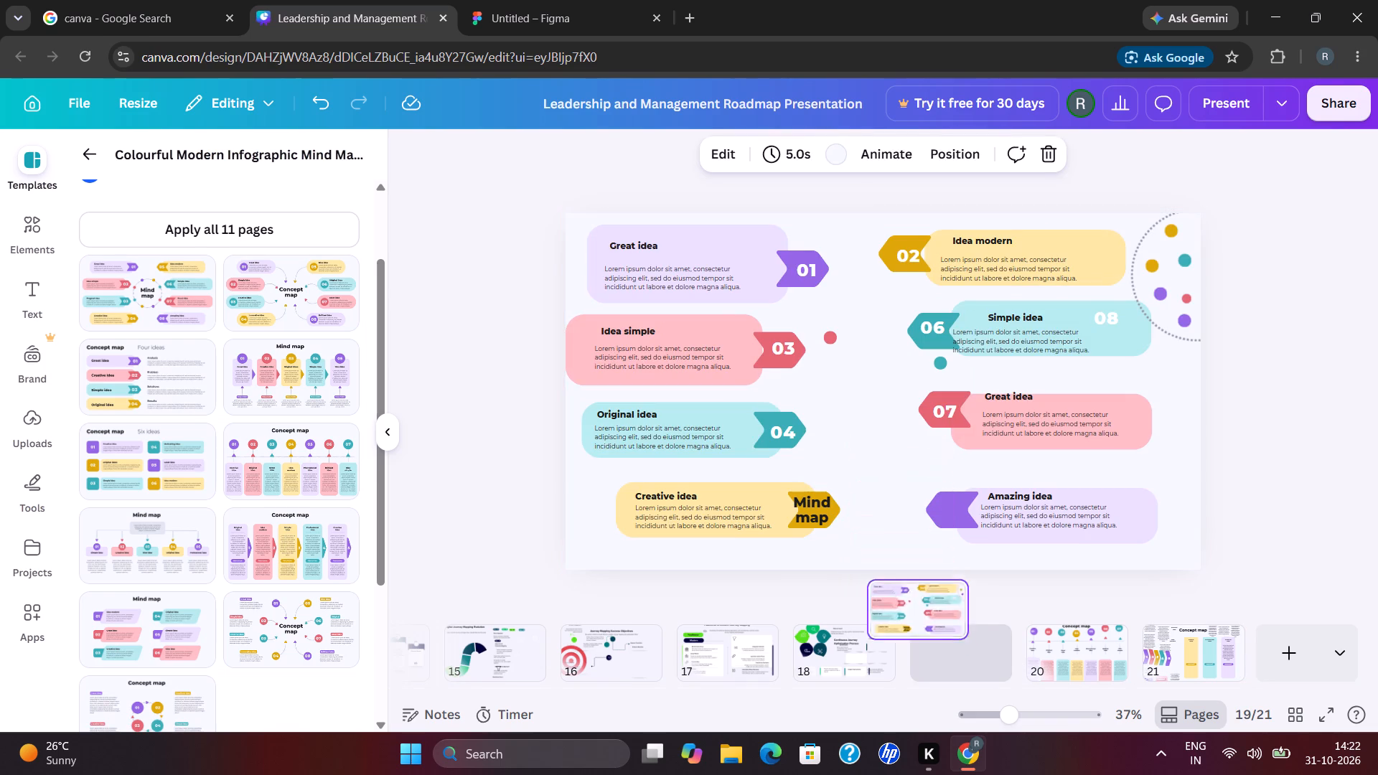
left_click_drag(901, 620, 919, 649)
left_click_drag(822, 520, 907, 270)
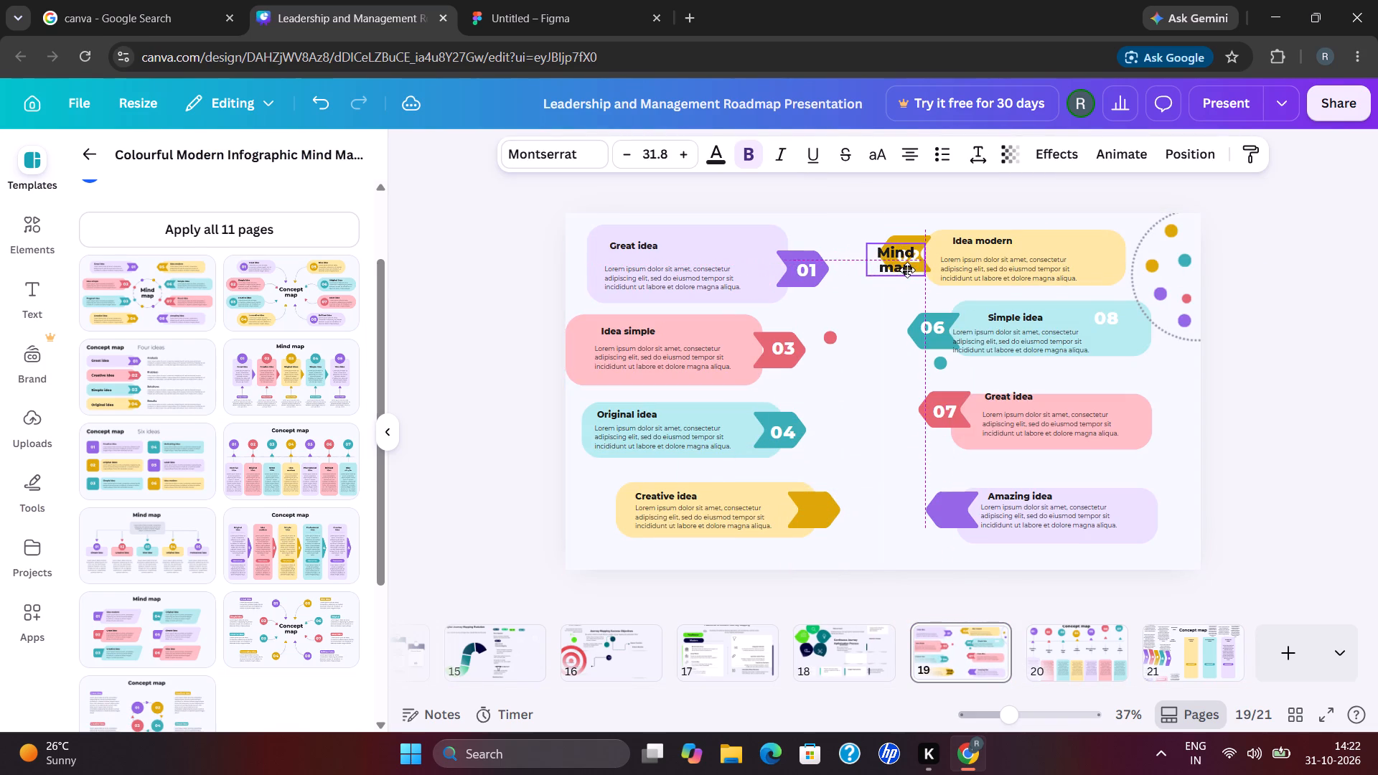
left_click_drag(907, 270, 908, 269)
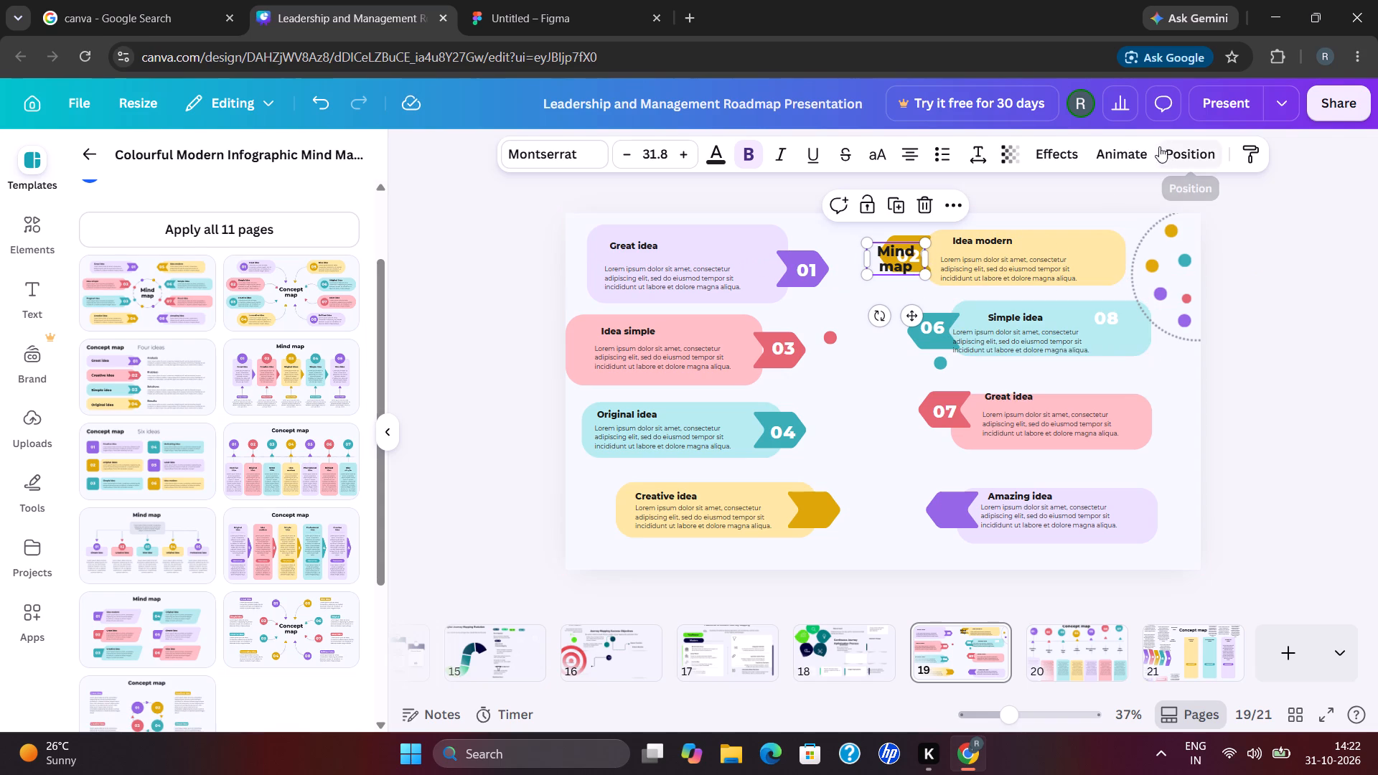
Apply the Ascend text animation to the Mind map title.
left_click(1150, 156)
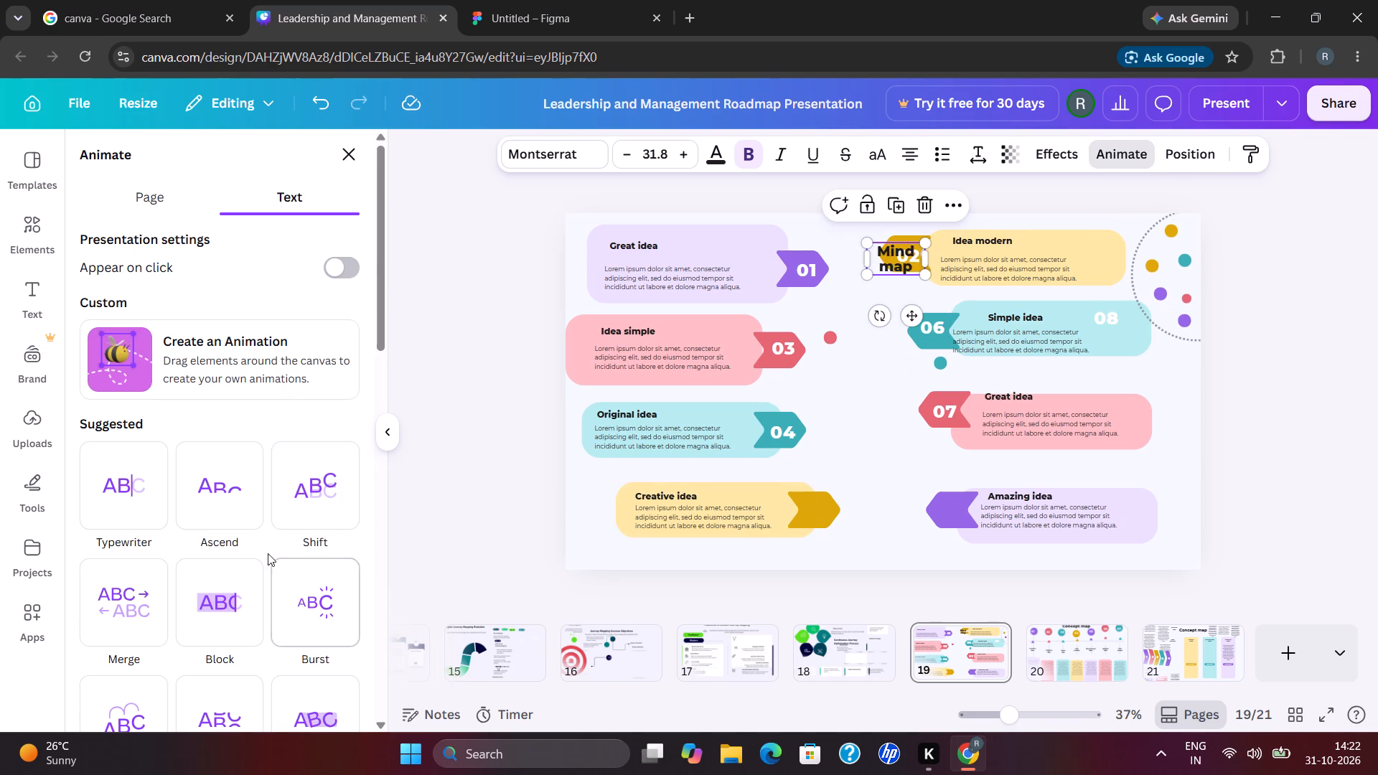
left_click(230, 516)
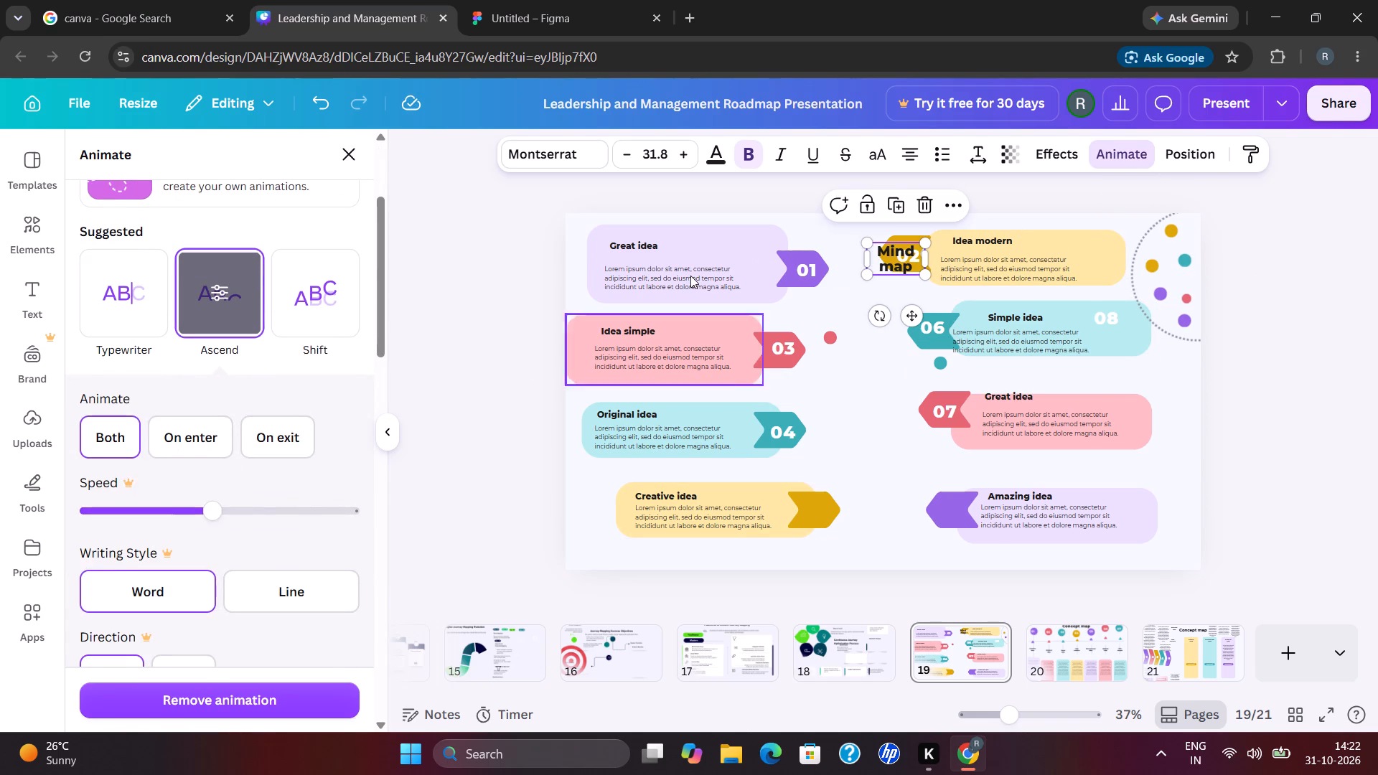
Try the Merge animation on the paragraph of the purple Great idea 01 card, and settle on Burst.
left_click(702, 269)
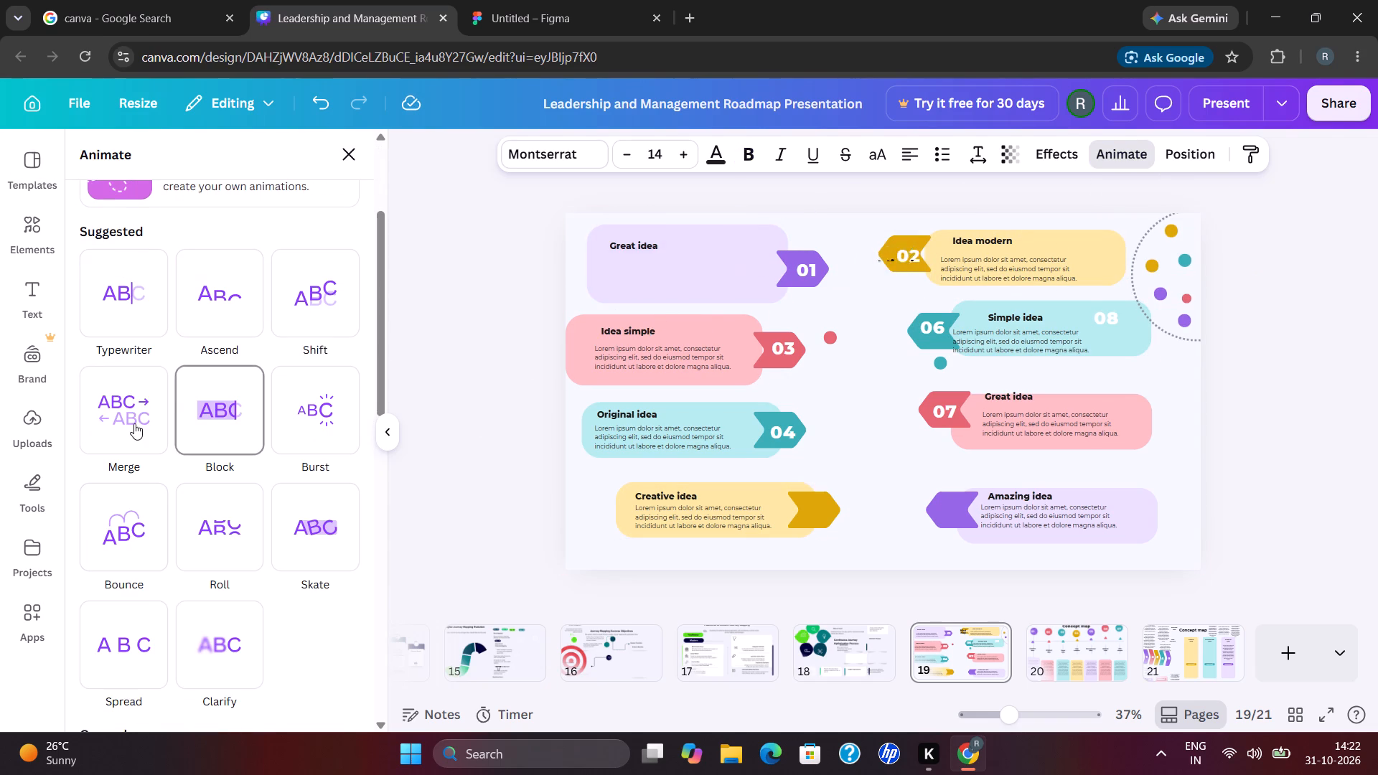
left_click(132, 423)
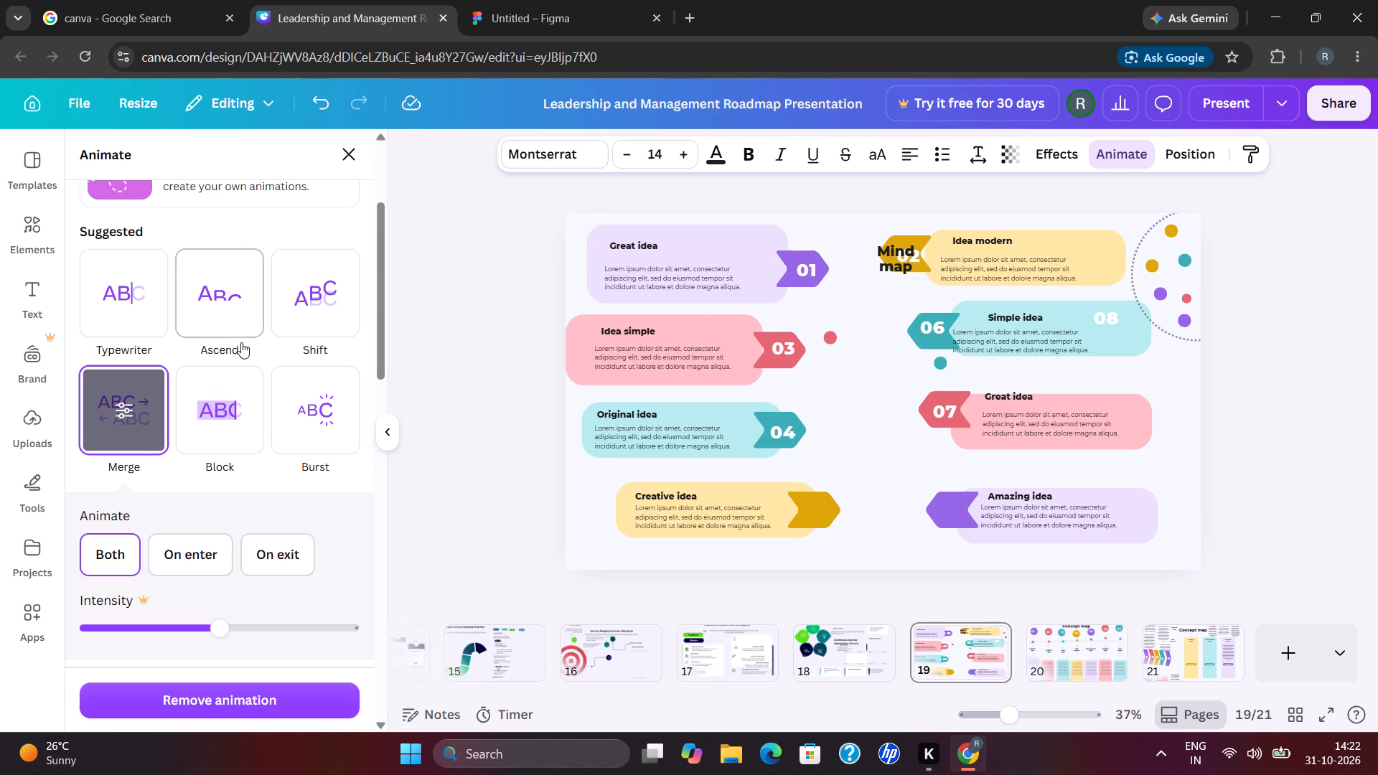
left_click(301, 395)
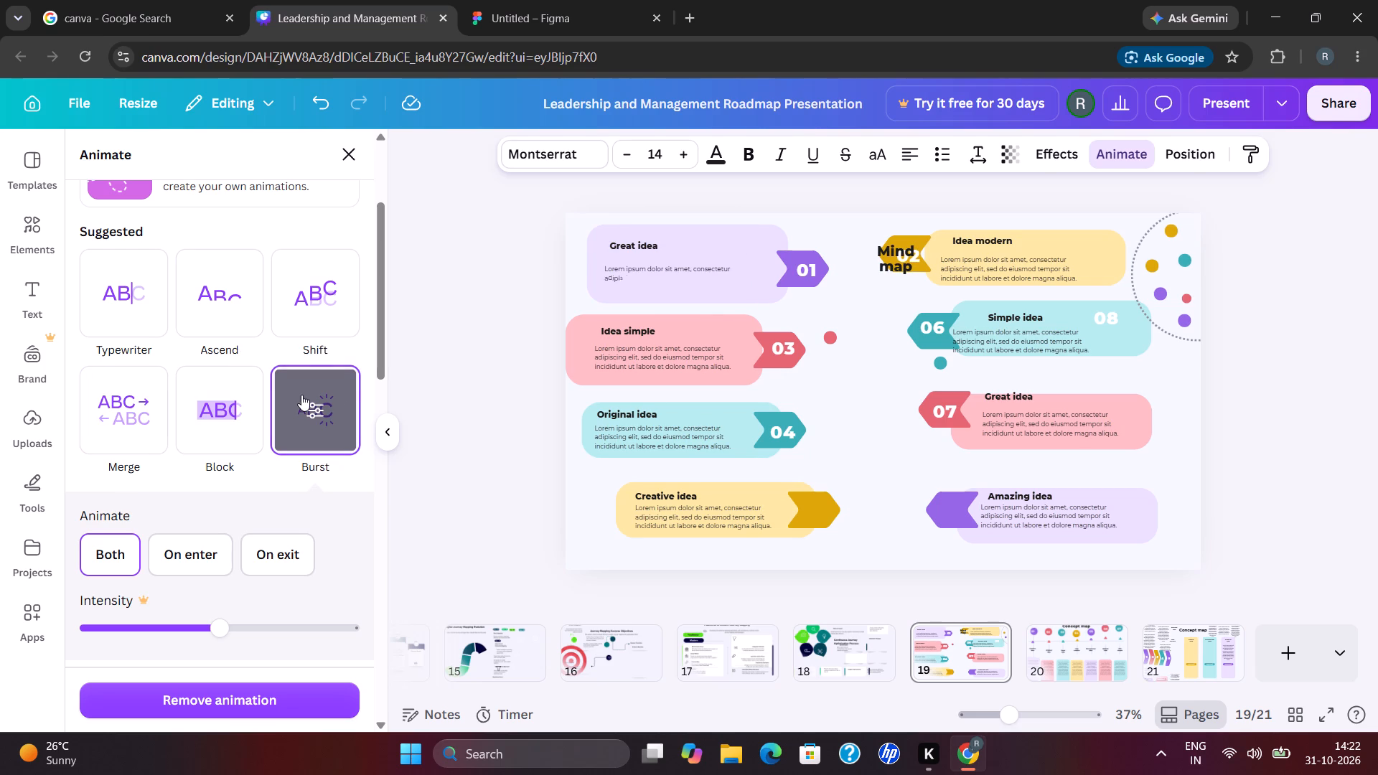
Apply the Ascend animation to the paragraph in the pink Idea simple card.
left_click(620, 349)
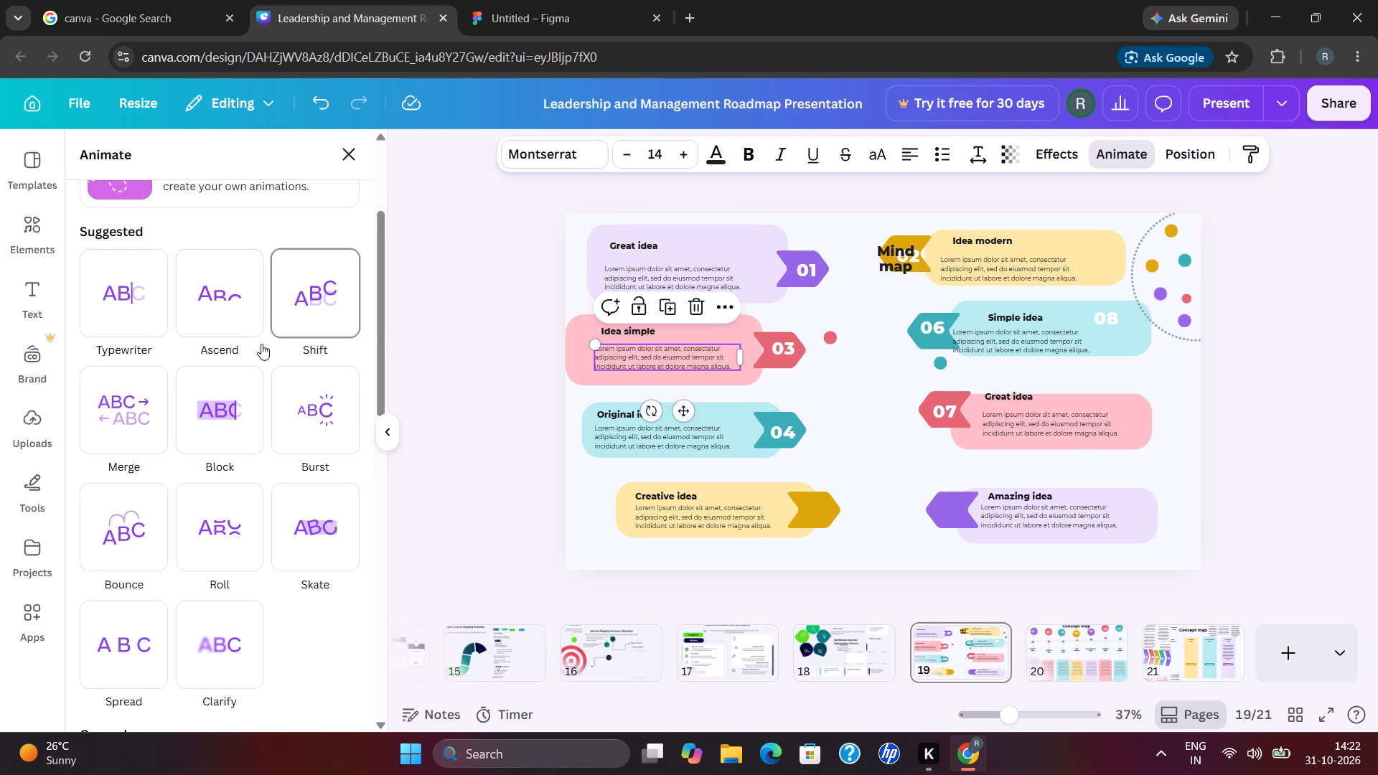
left_click(235, 301)
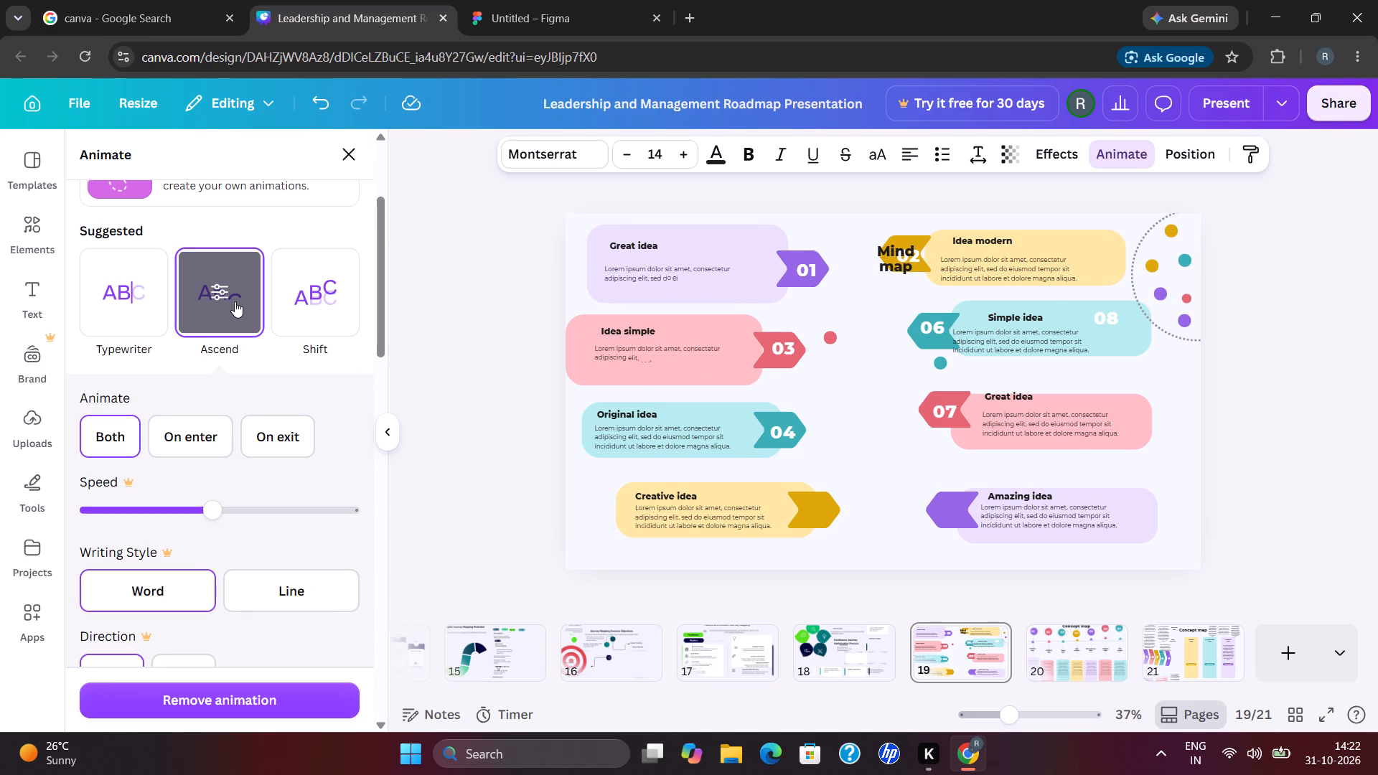
Apply the Skate animation to the paragraph in the blue Original idea card.
left_click(652, 431)
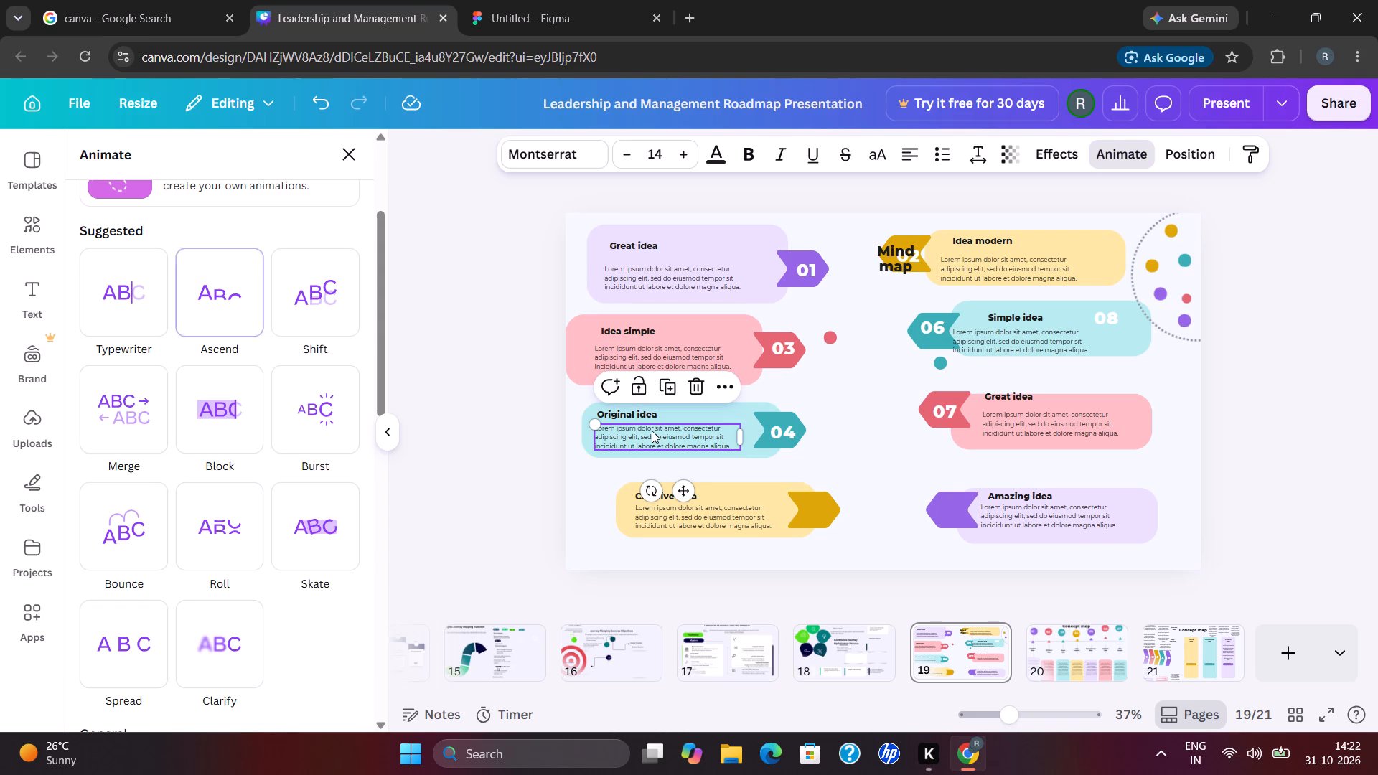
left_click(312, 536)
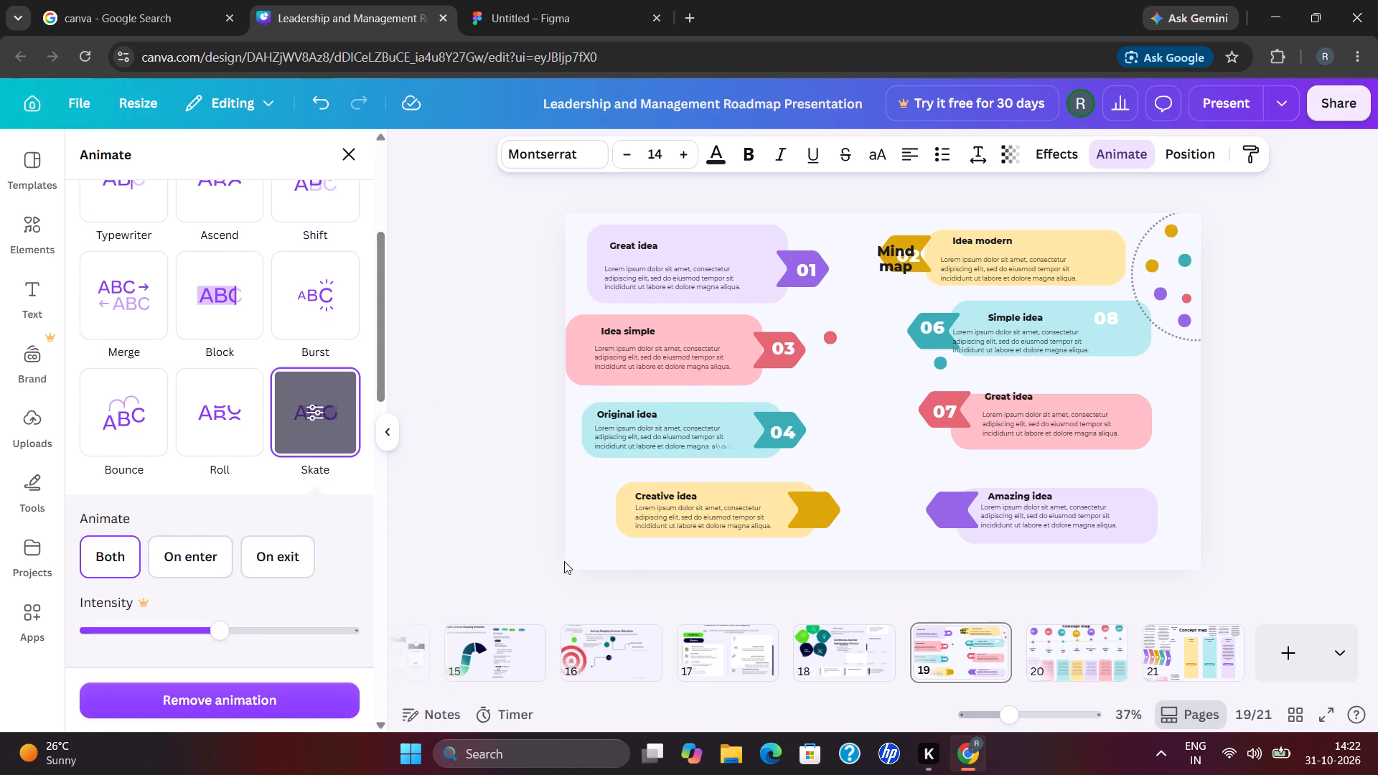
Apply the Bounce animation to the paragraph in the yellow Creative idea card.
left_click(693, 520)
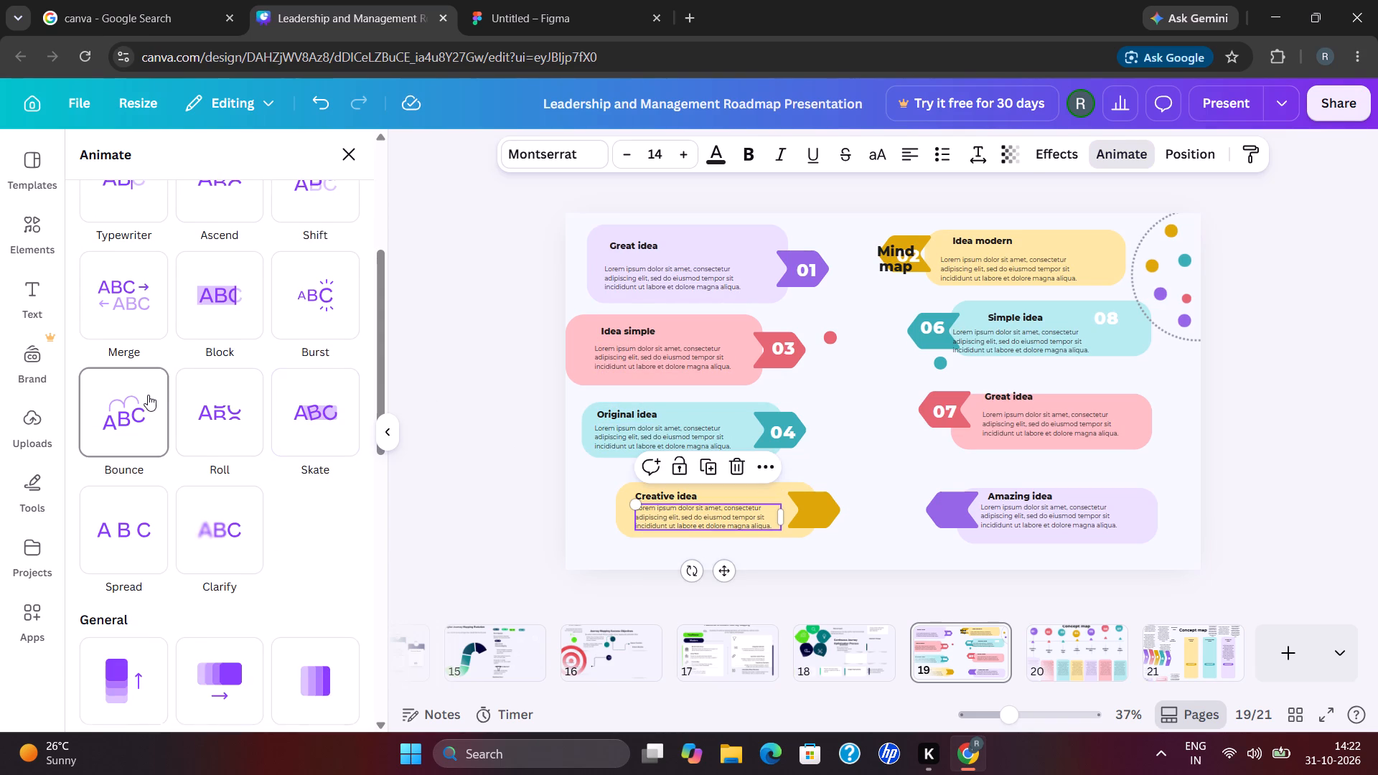
left_click(139, 402)
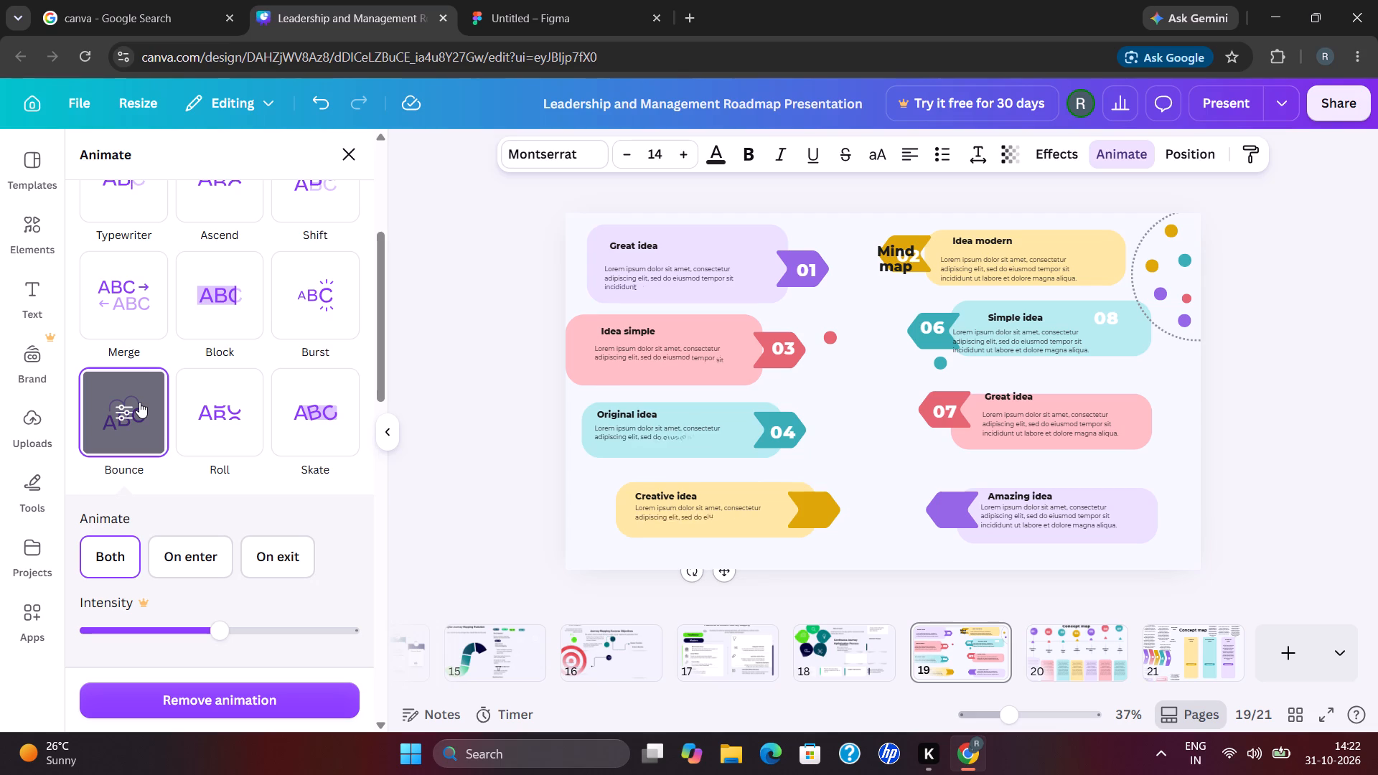
Try the Pan and Rise animations on the Idea modern card's paragraph, and settle on Bounce.
left_click(965, 267)
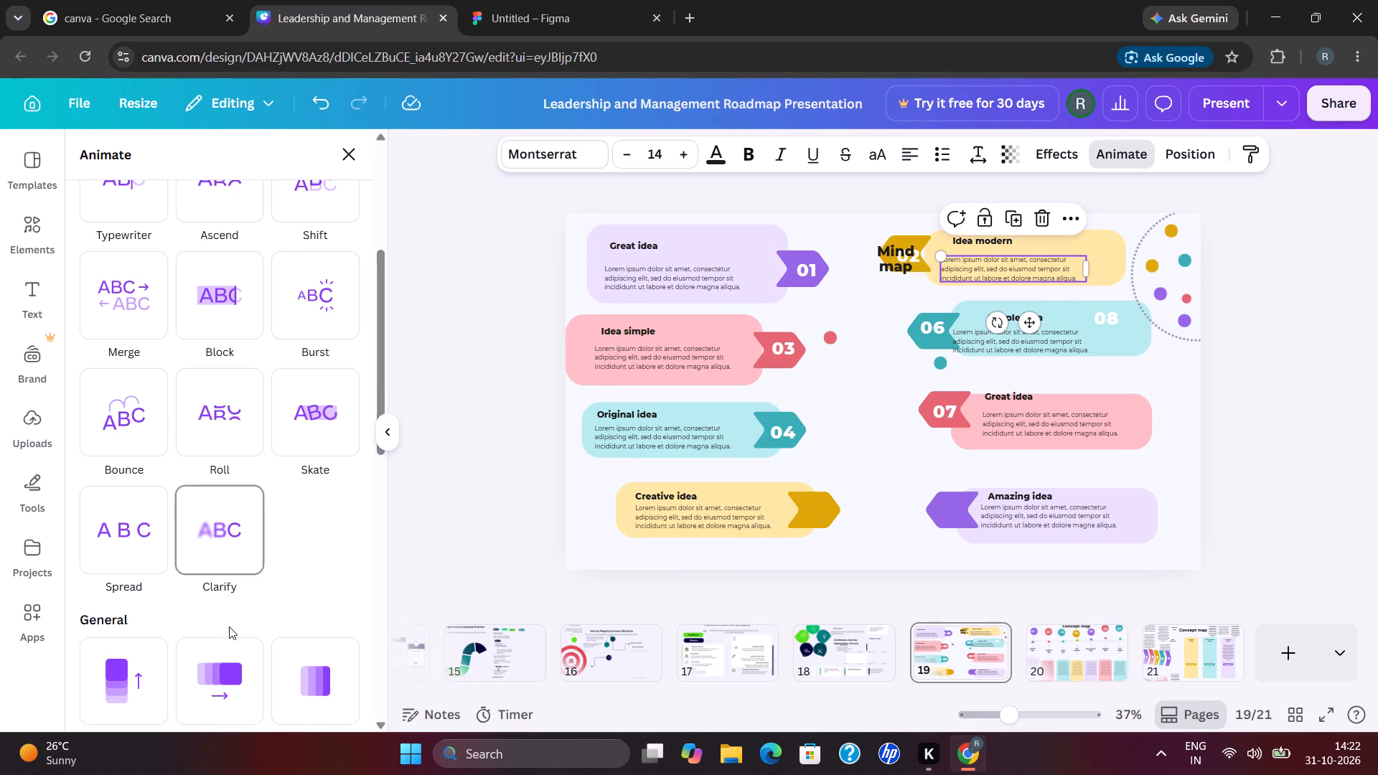
left_click(233, 658)
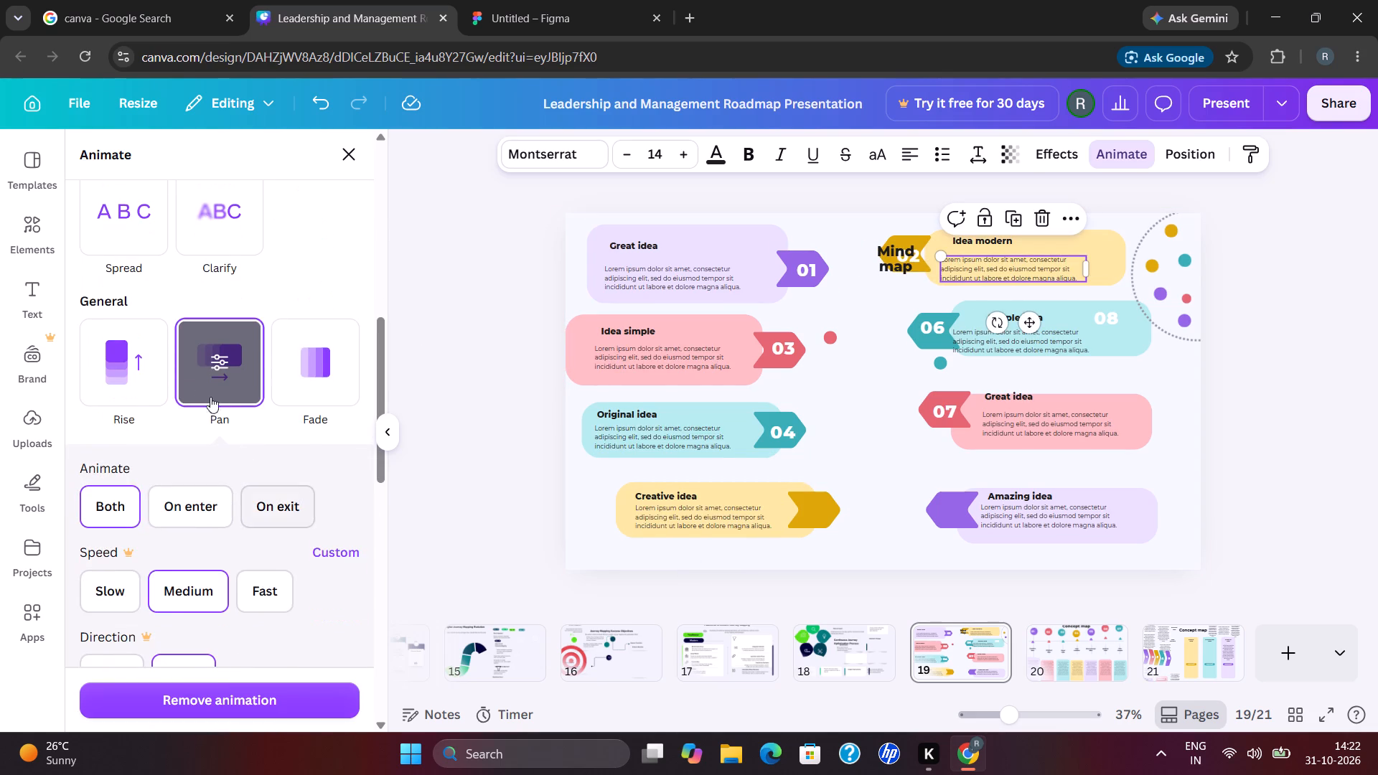
left_click(100, 327)
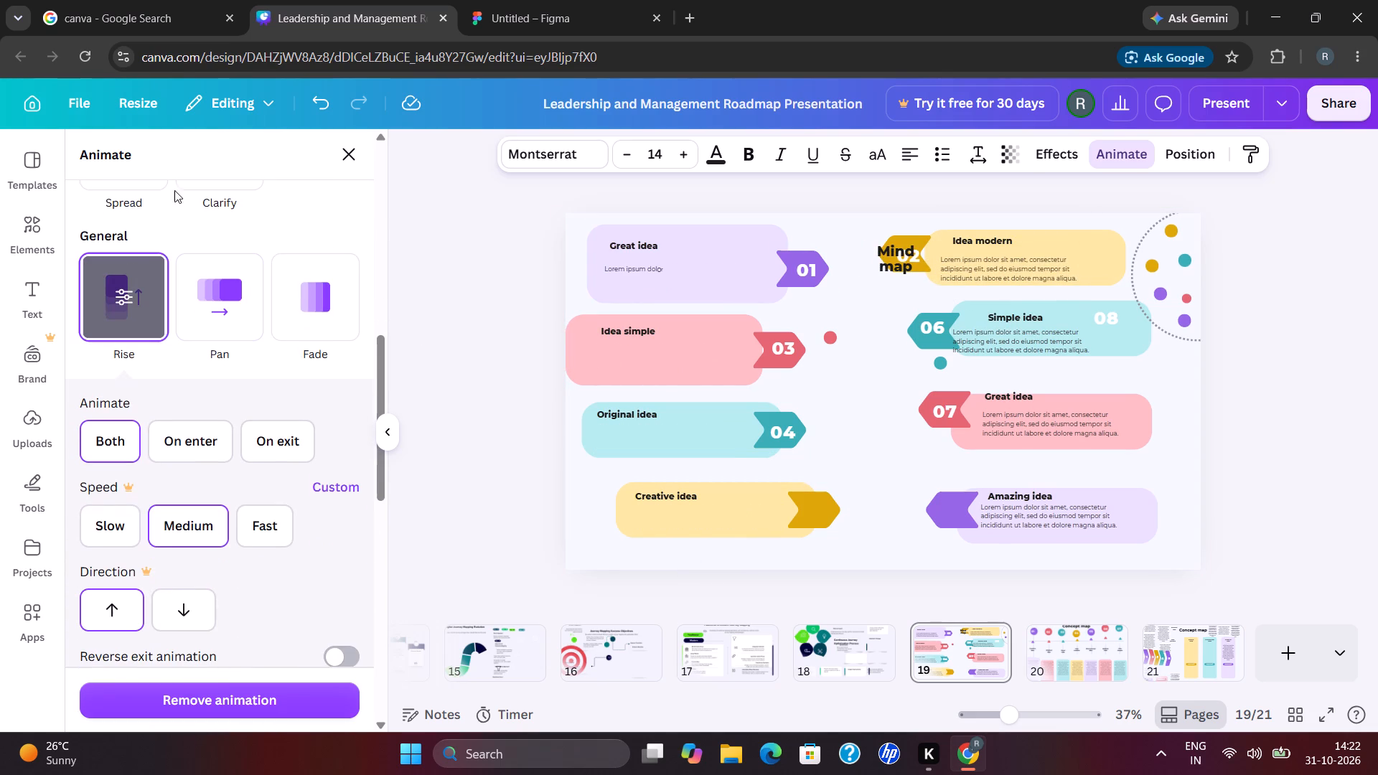
scroll(169, 283, "up", 2)
left_click(138, 288)
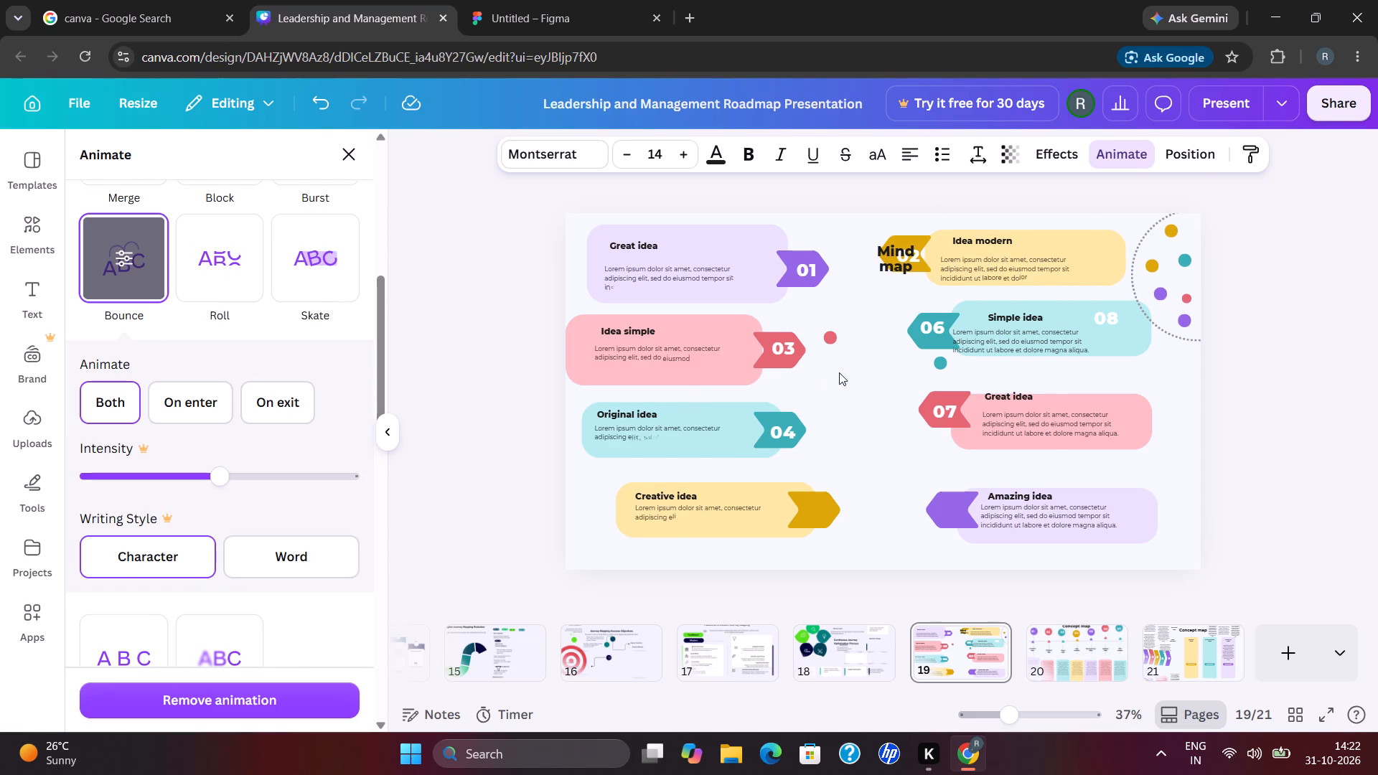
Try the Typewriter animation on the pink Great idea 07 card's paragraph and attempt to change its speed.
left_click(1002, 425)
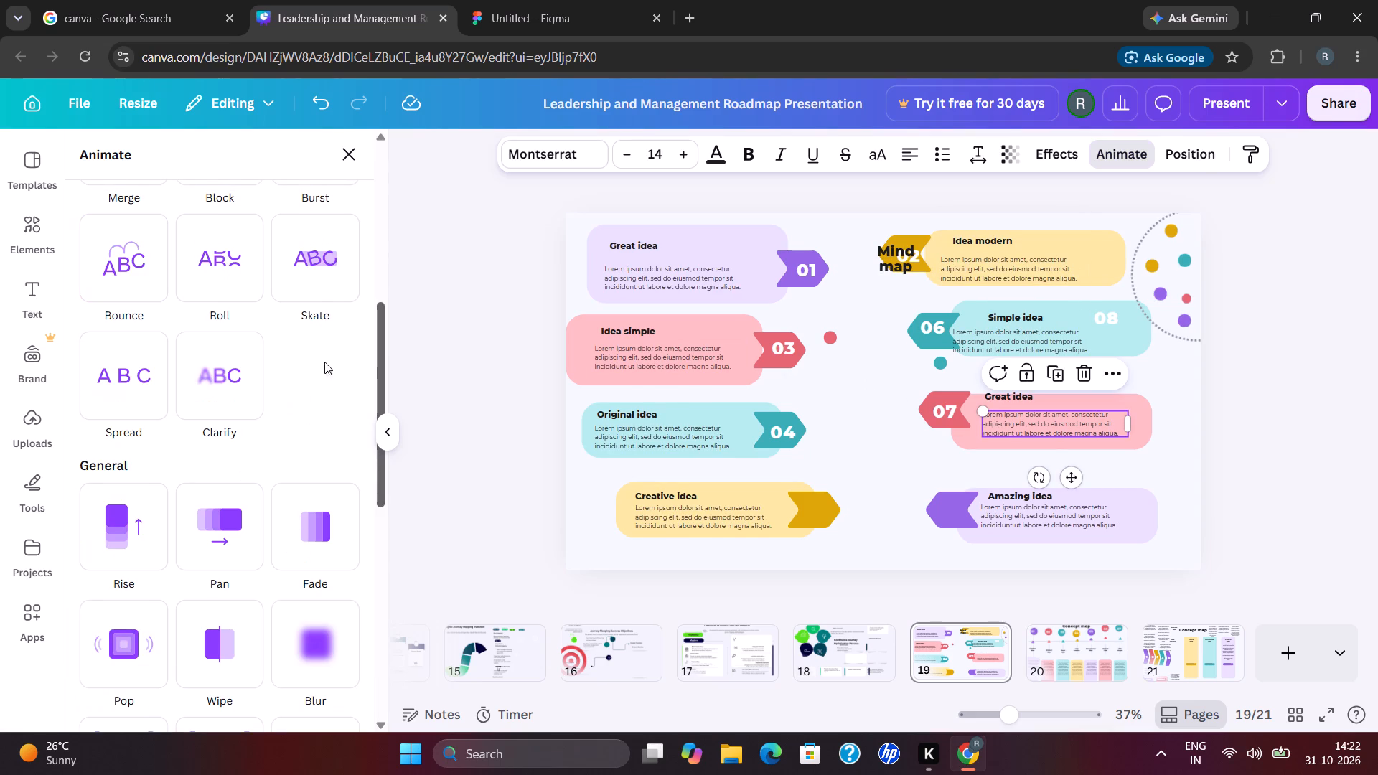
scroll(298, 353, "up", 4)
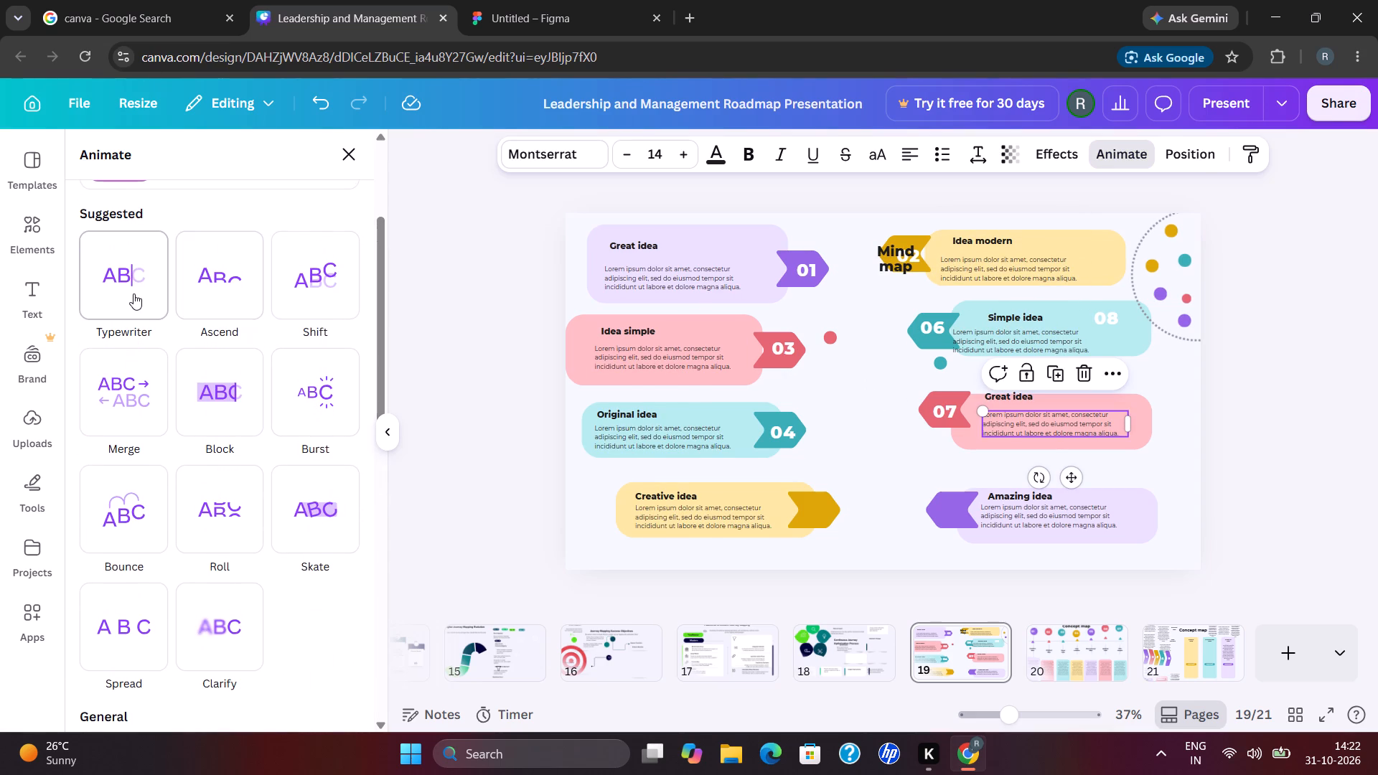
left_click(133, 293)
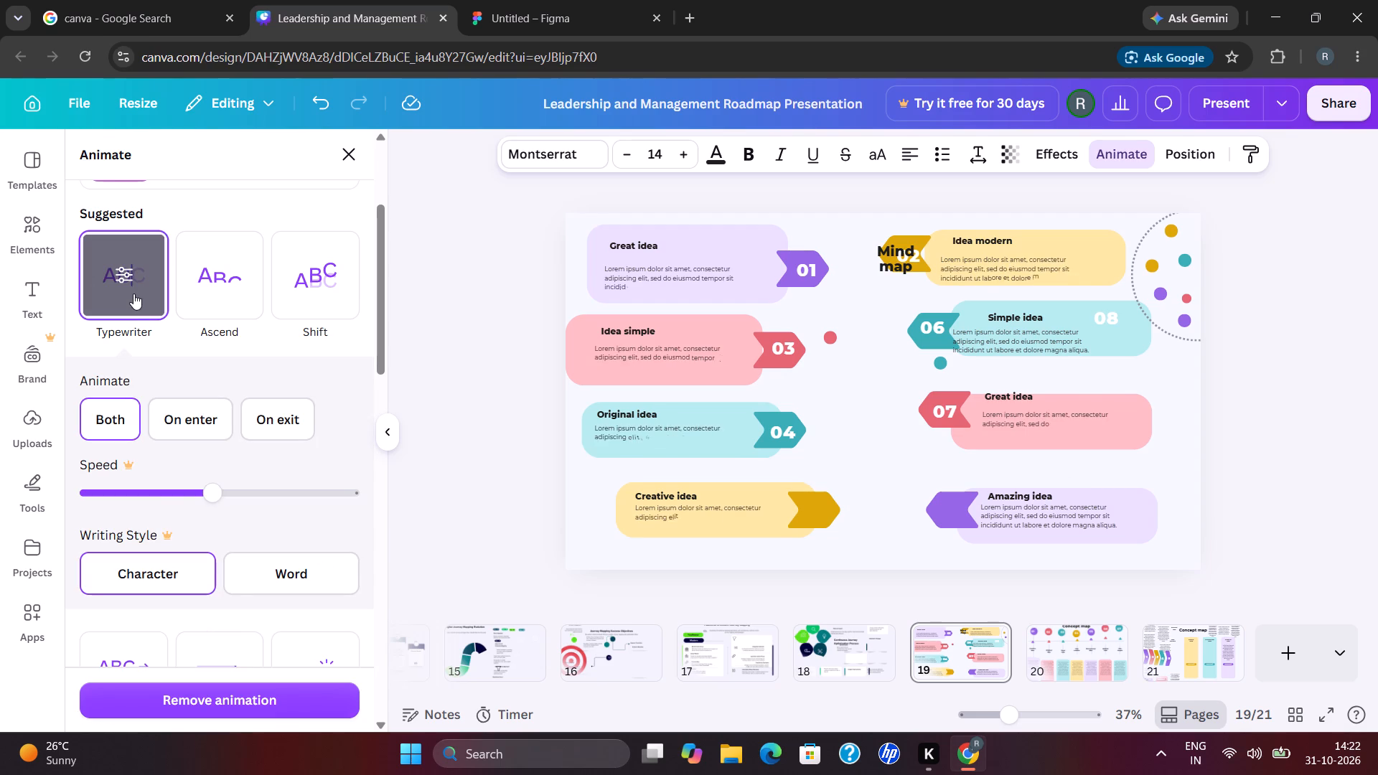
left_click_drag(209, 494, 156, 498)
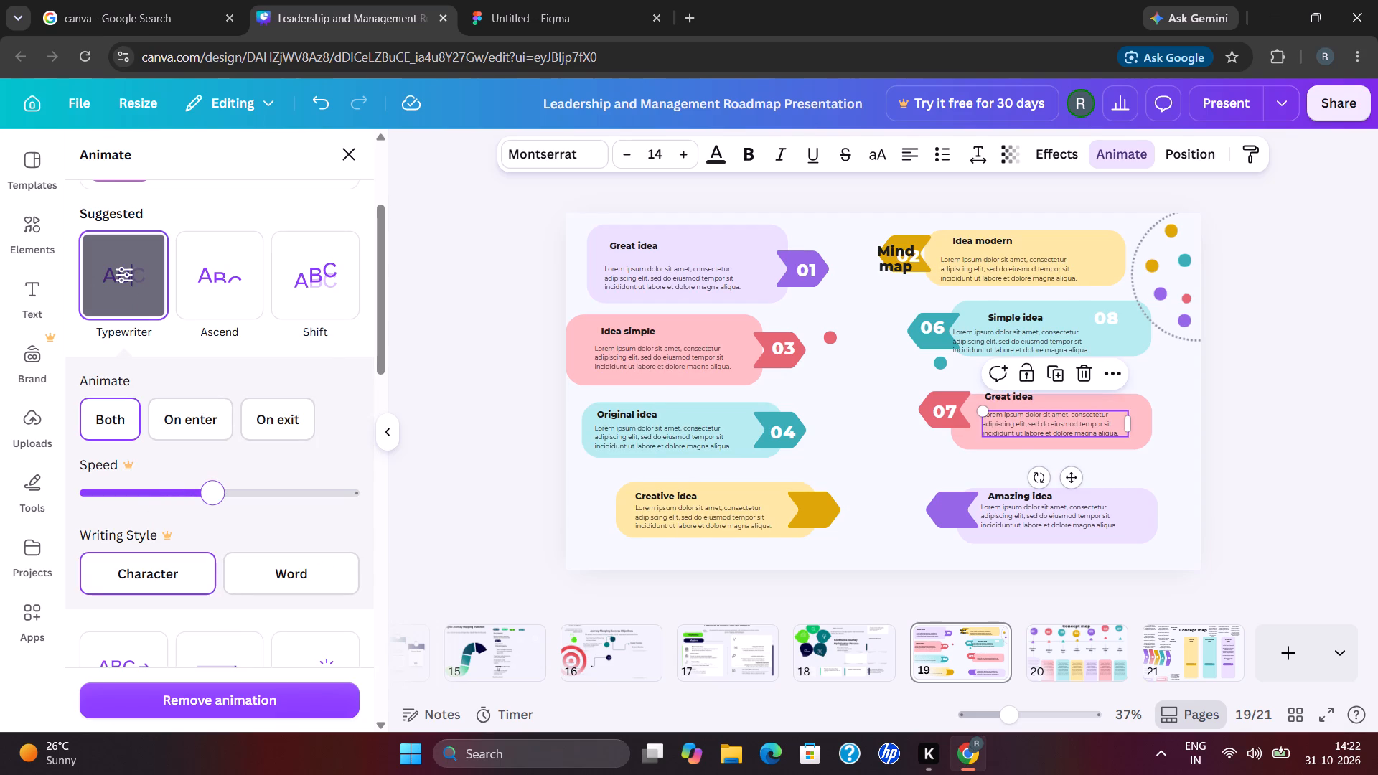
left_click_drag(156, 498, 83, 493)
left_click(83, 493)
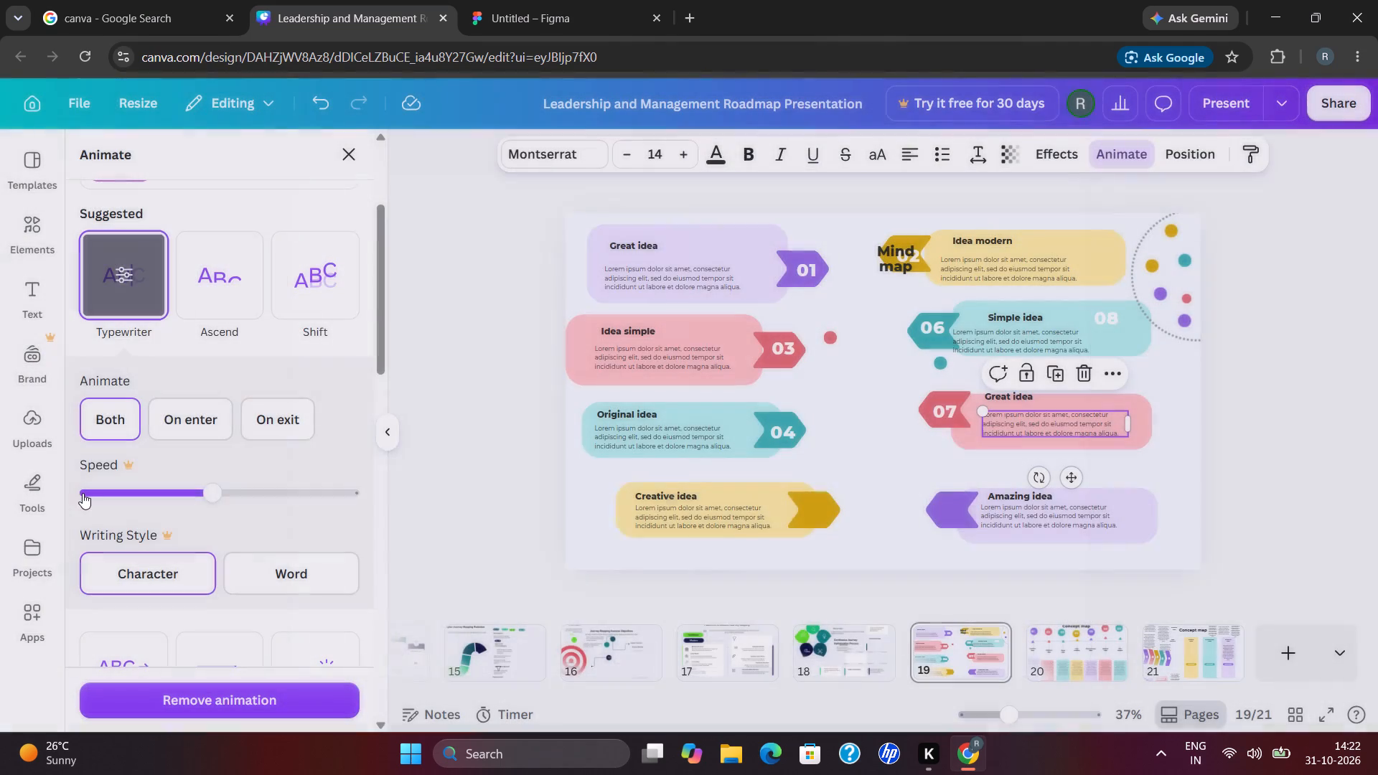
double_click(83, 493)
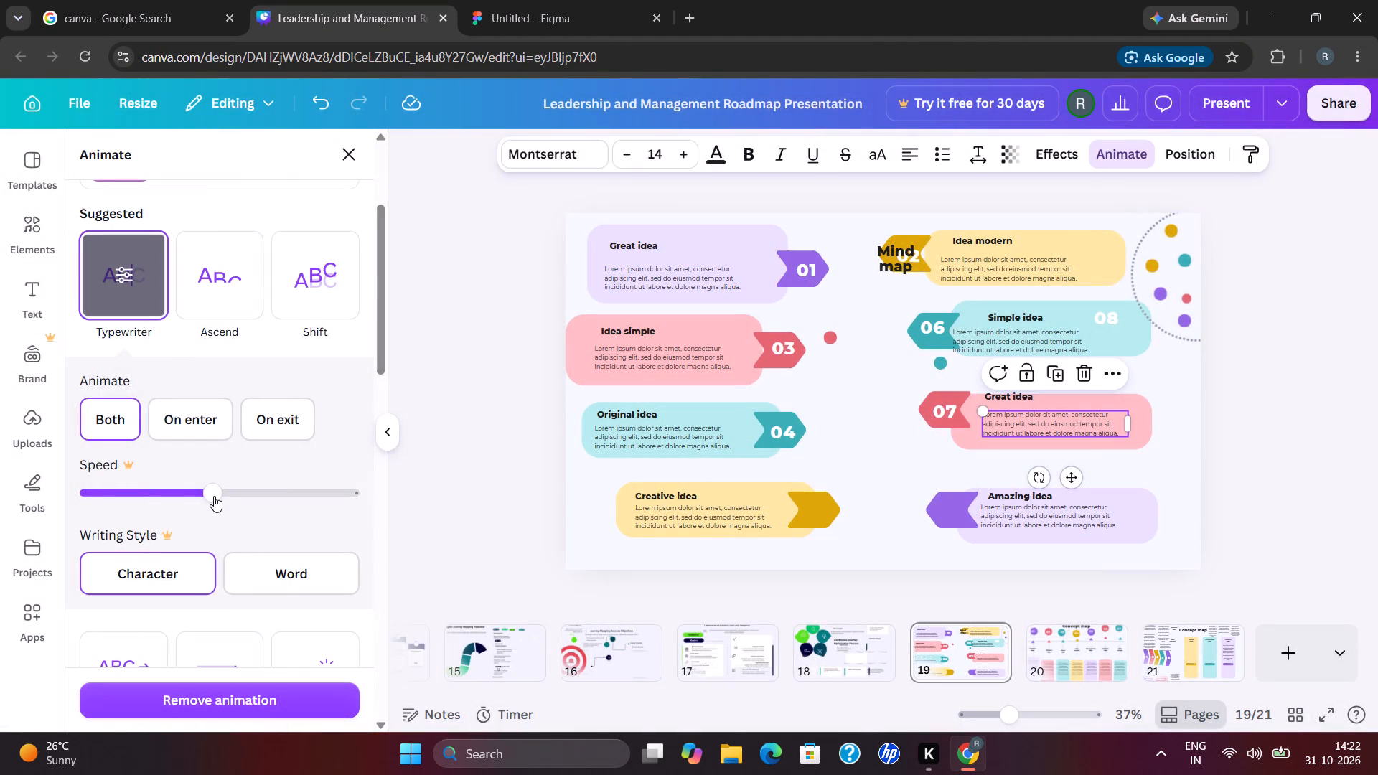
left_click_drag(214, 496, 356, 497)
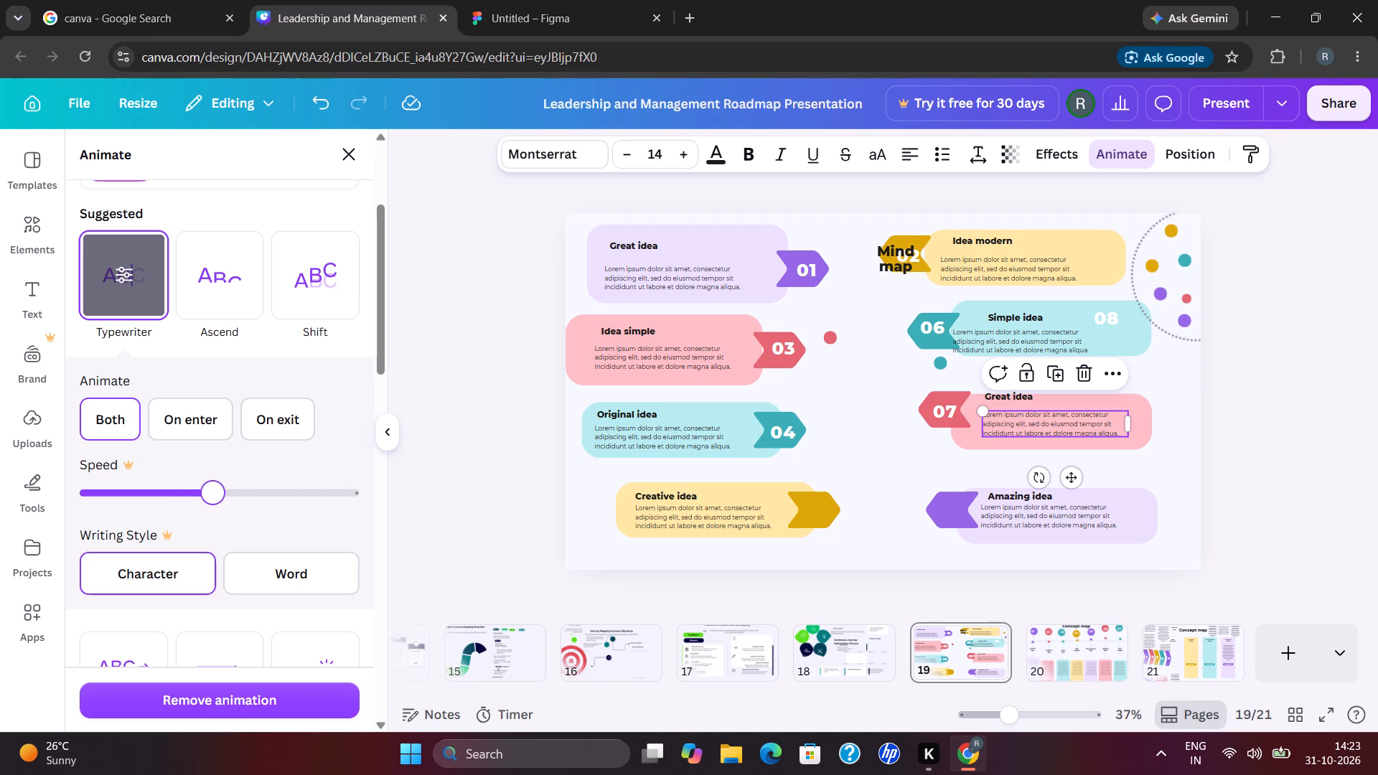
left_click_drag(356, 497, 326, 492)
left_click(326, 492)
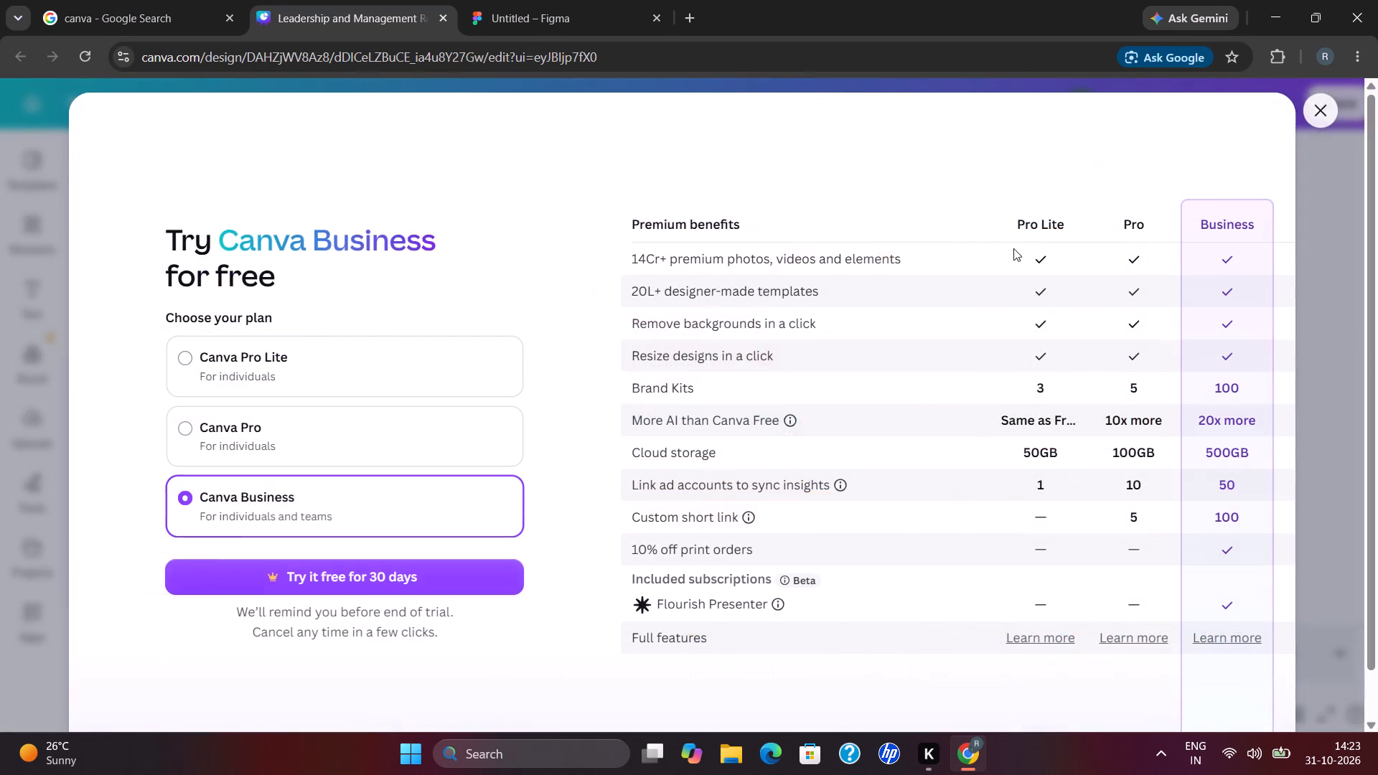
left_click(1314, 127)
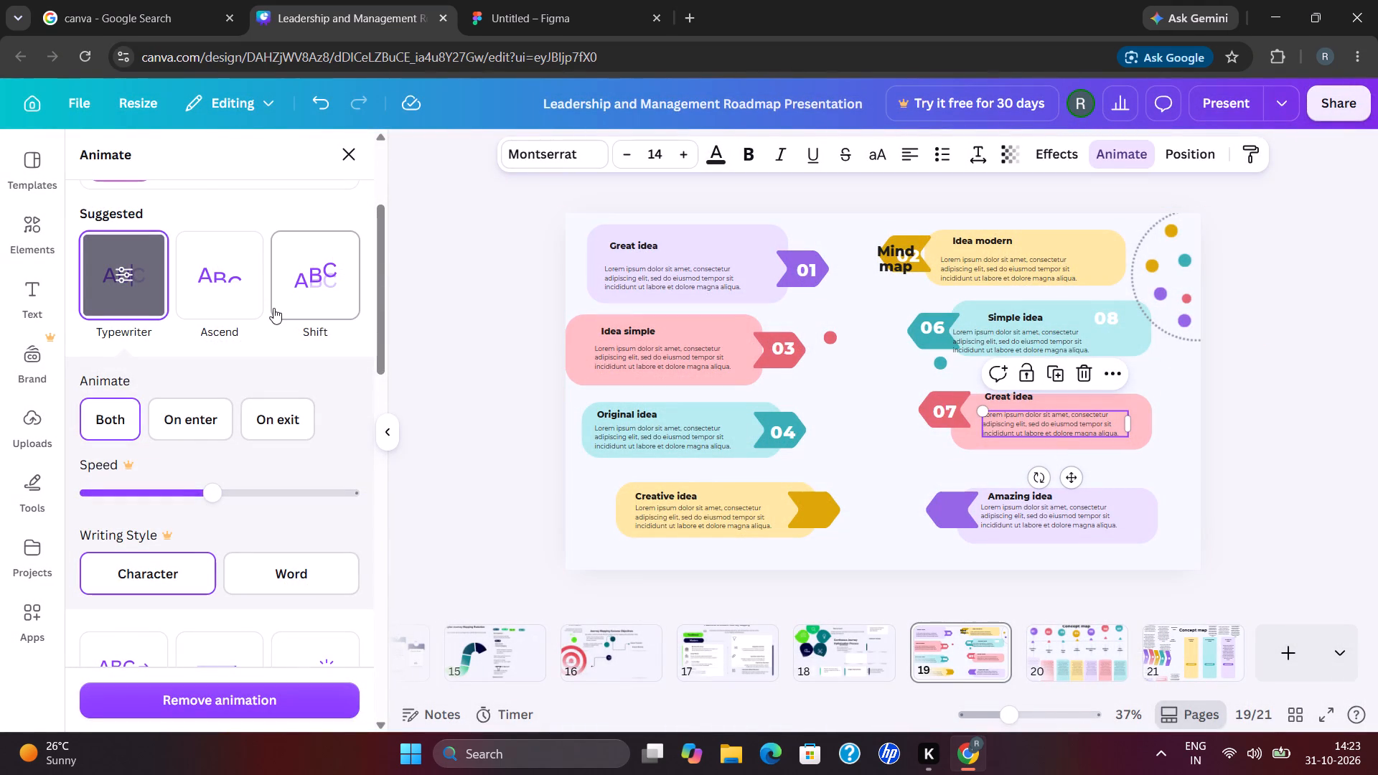
Apply the Bounce animation to the paragraph in the pink Great idea 07 card.
scroll(192, 515, "down", 5)
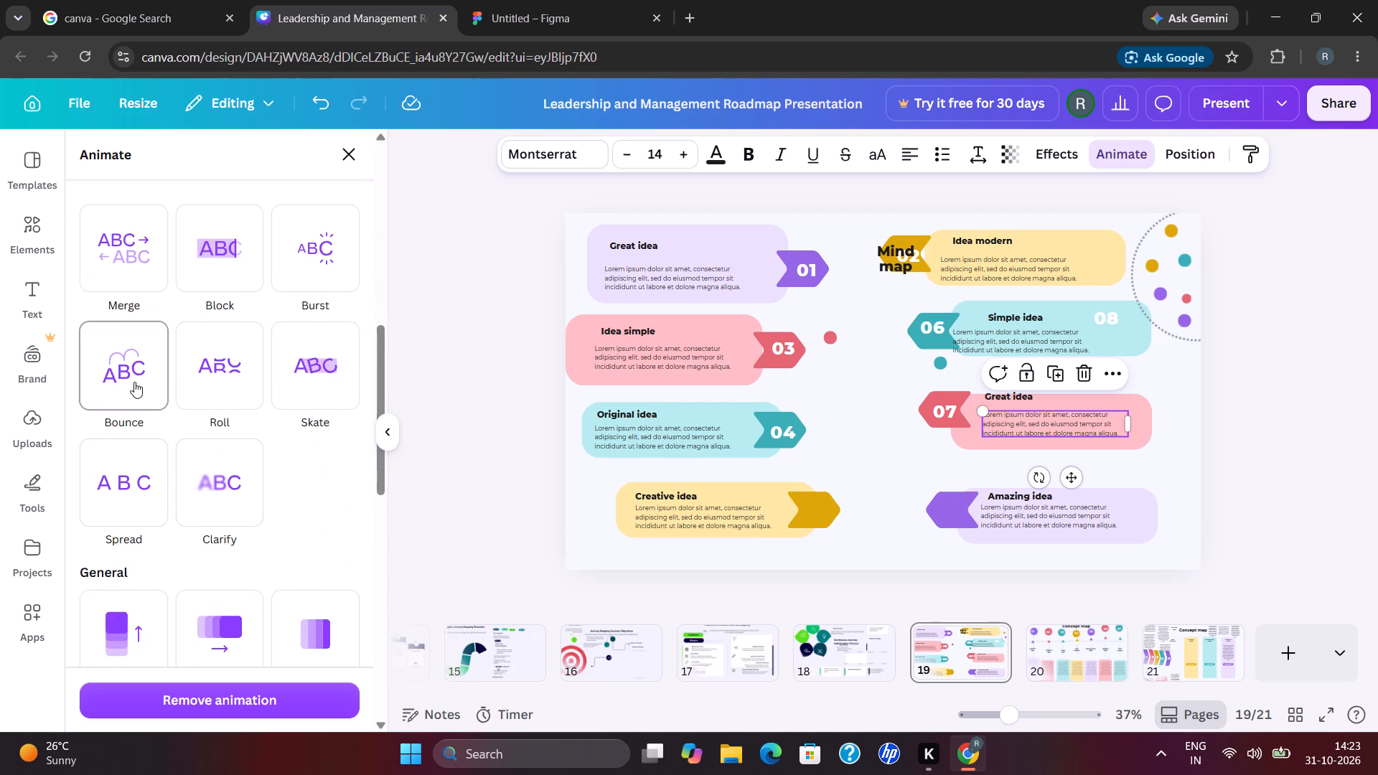
left_click(131, 376)
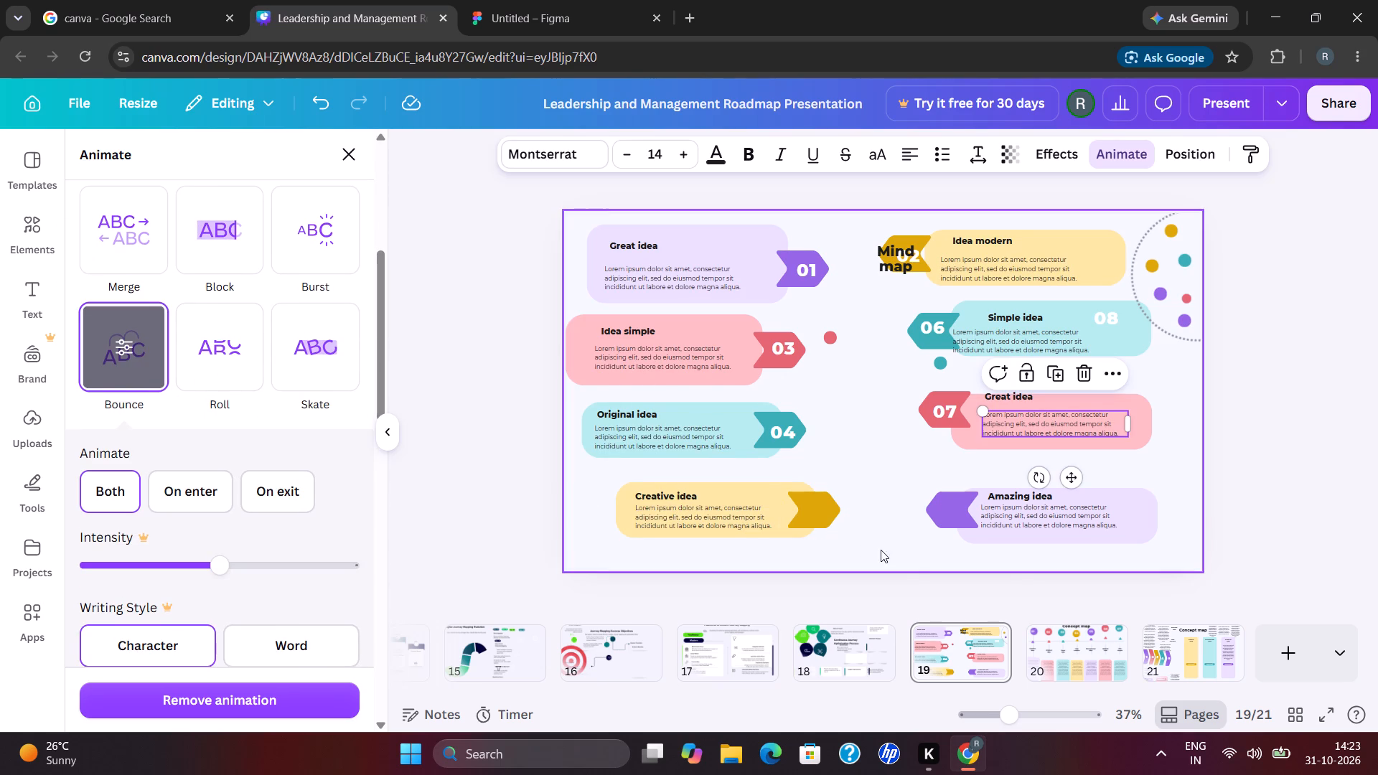
Apply the Skate animation to the paragraph in the purple Amazing idea card.
left_click(1023, 519)
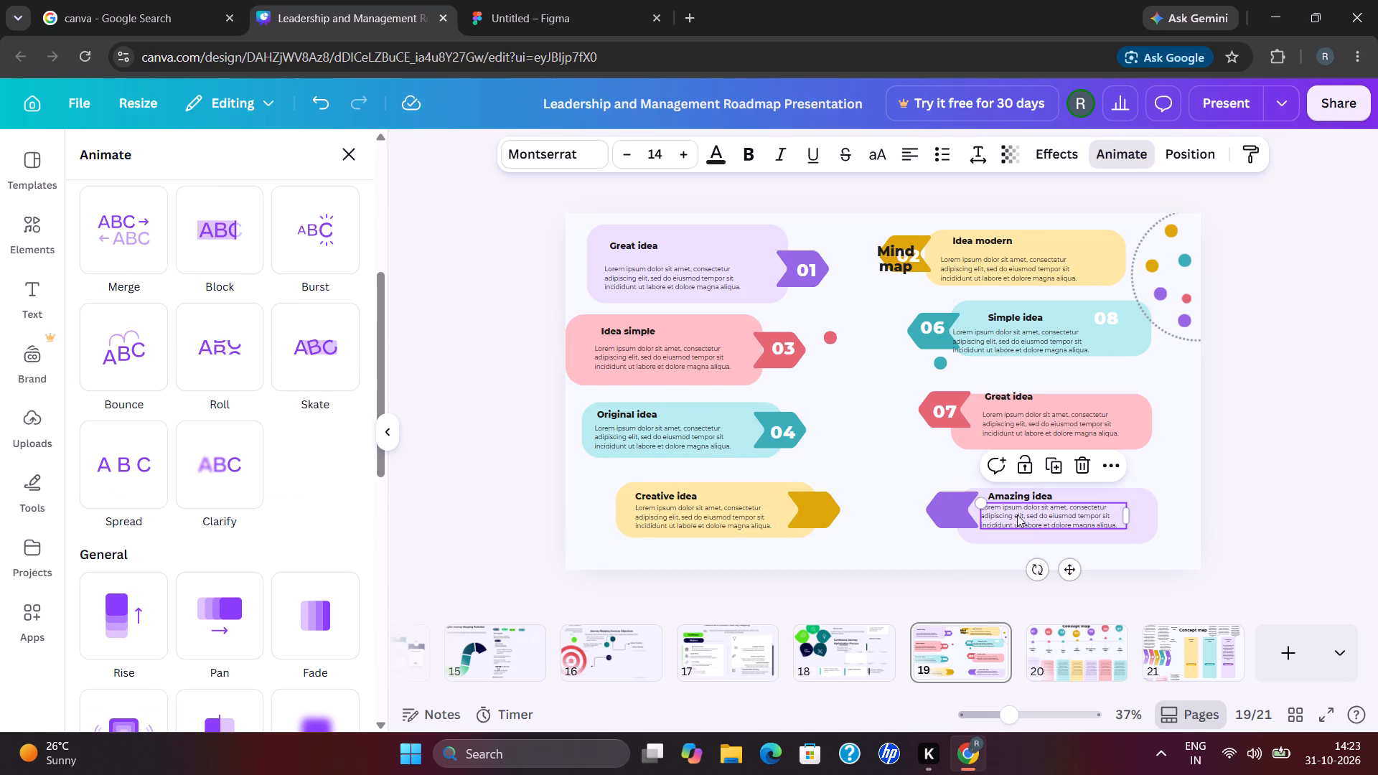
left_click(329, 337)
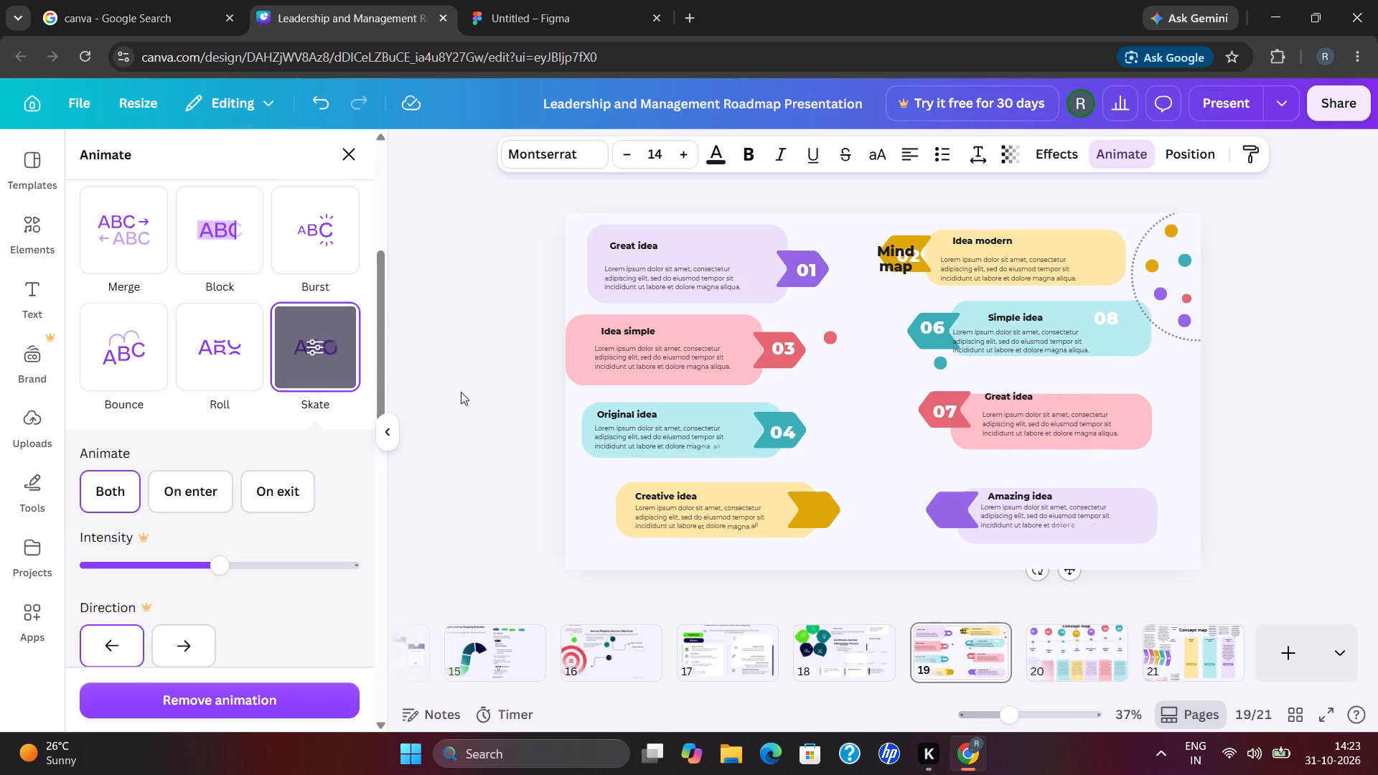
Add the Splice text effect to the Amazing idea card's paragraph.
left_click(1045, 166)
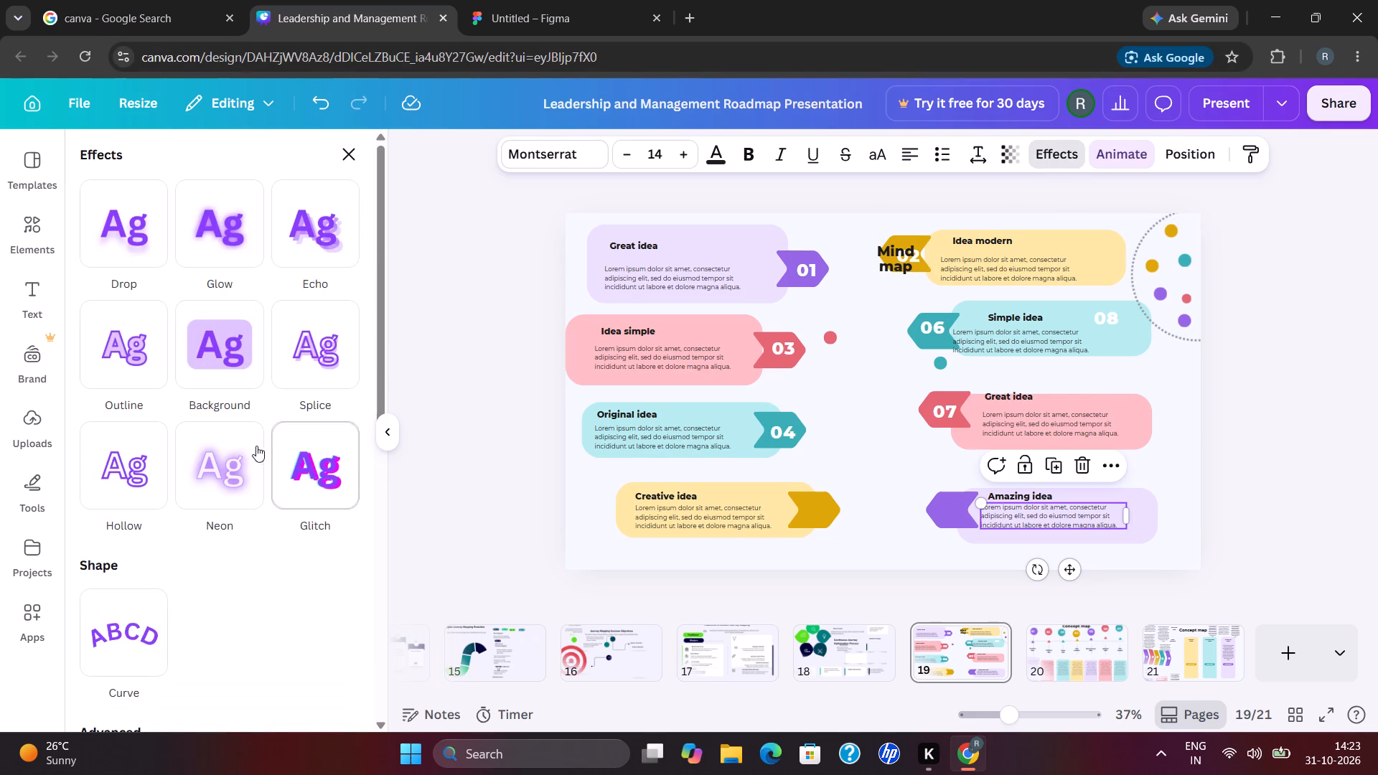
left_click(329, 346)
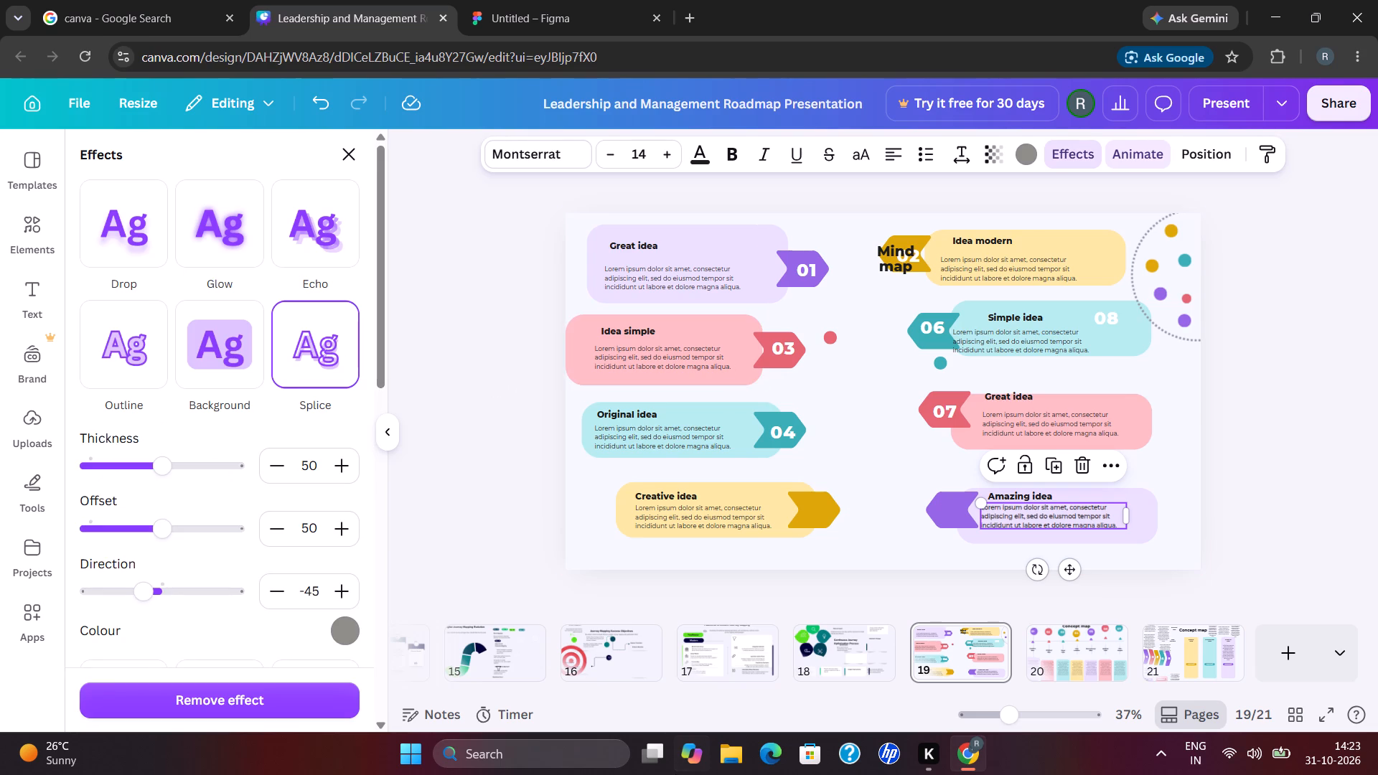
Open slide 16 and move the Journey Mapping Success Objectives title slightly upward to about Y 46 px.
left_click(629, 665)
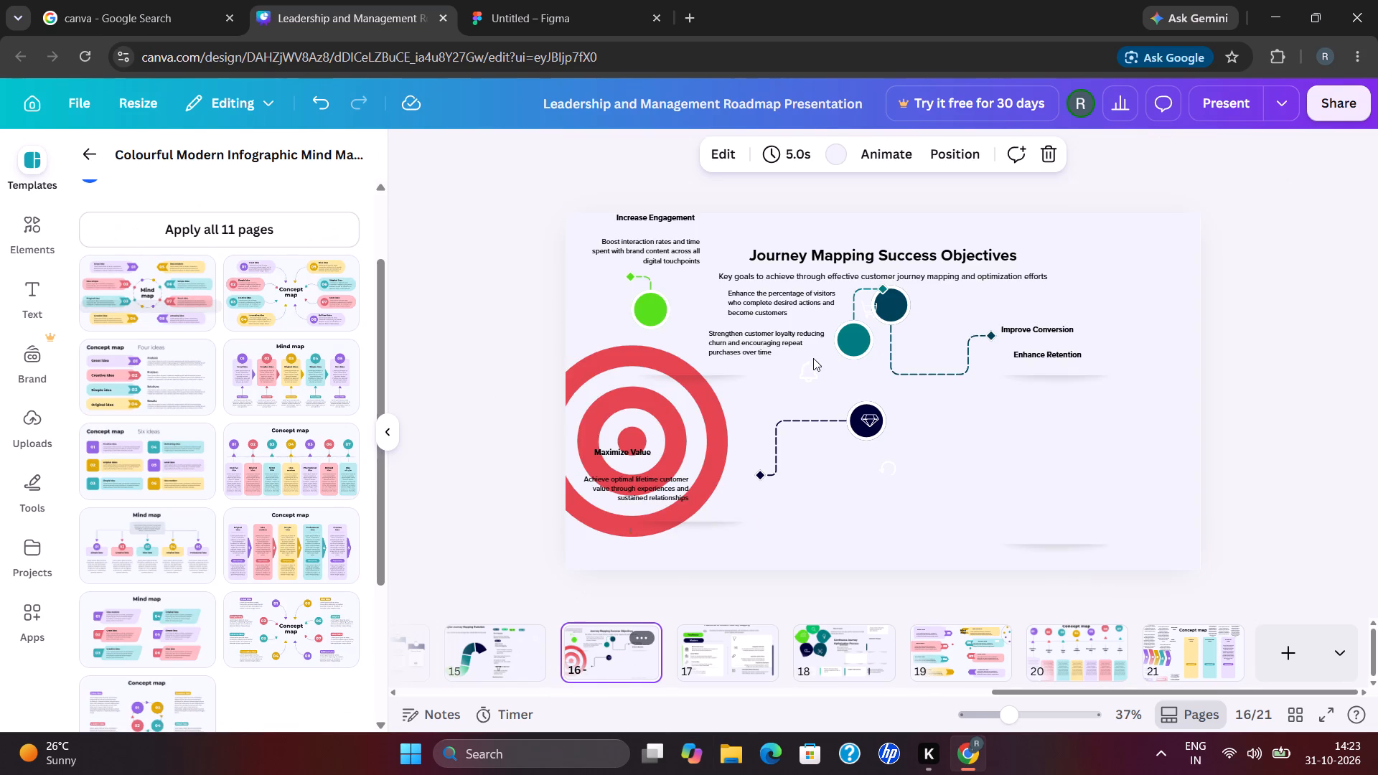
left_click(814, 257)
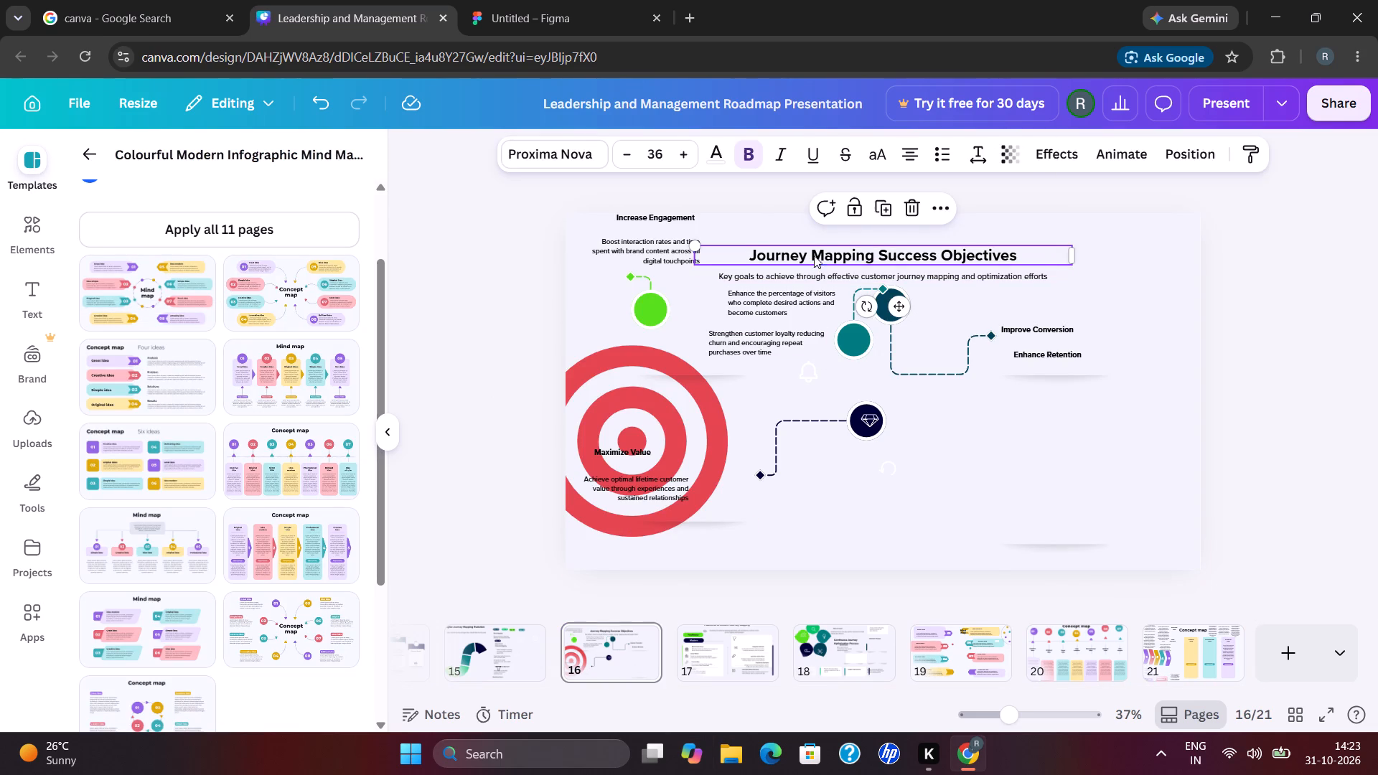
left_click_drag(814, 254, 814, 236)
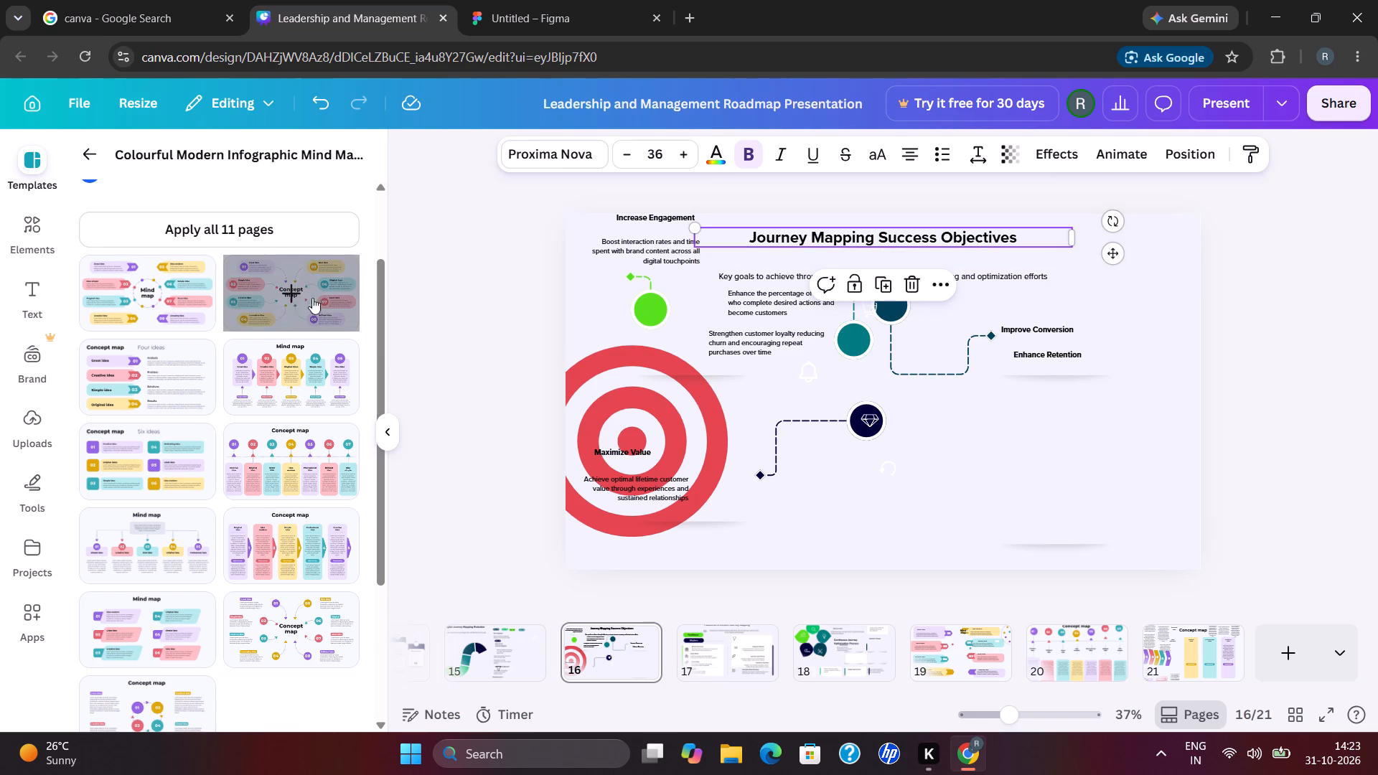
Apply the Neon text effect to the slide 16 title, after trying the Glow and Drop effects.
left_click(1041, 152)
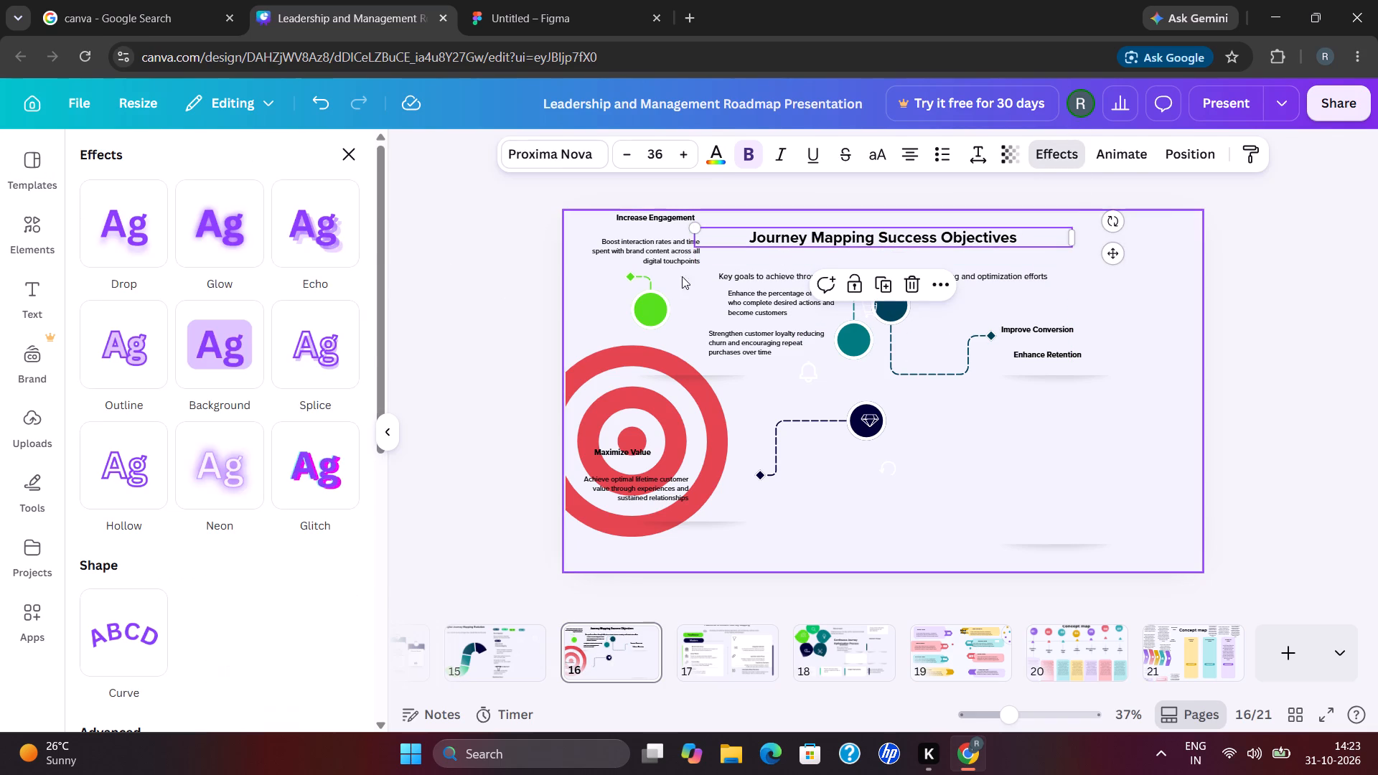
left_click(235, 238)
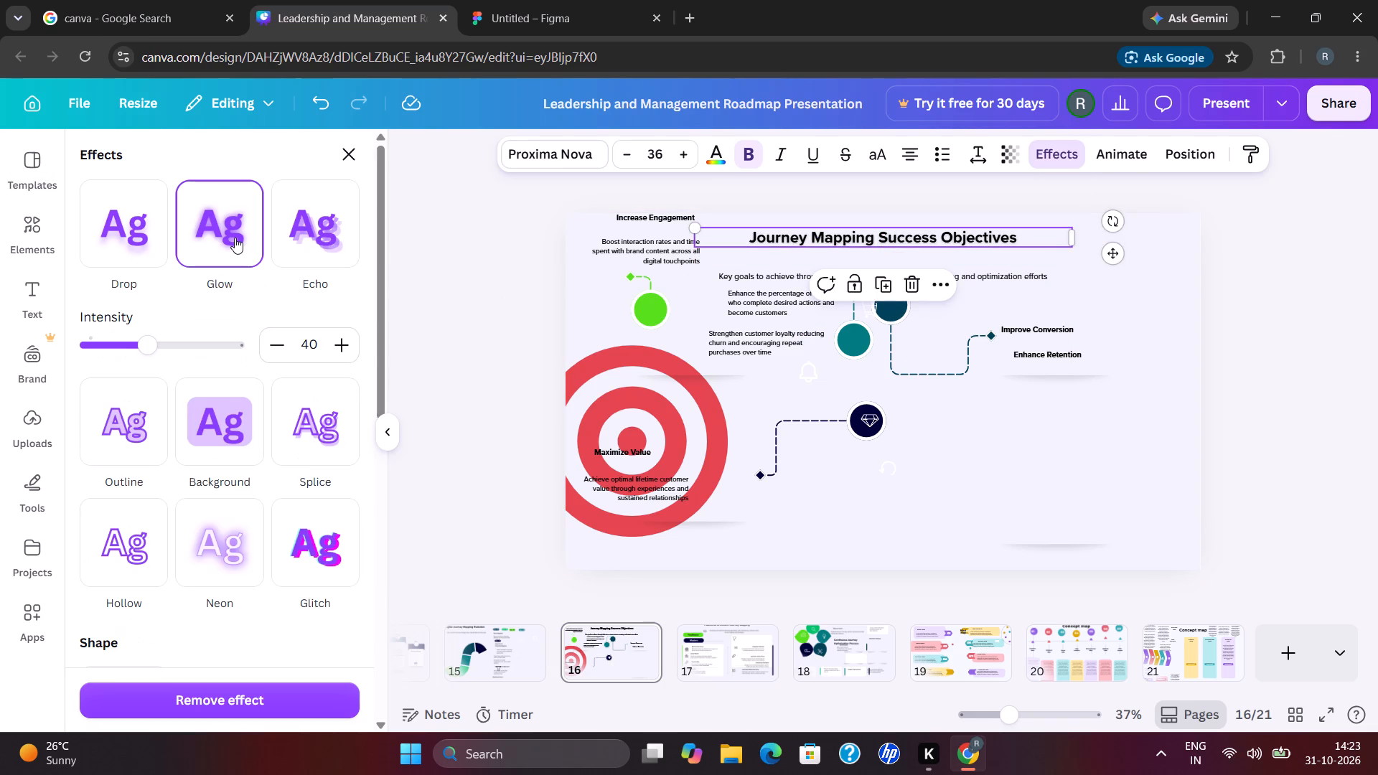
left_click(151, 245)
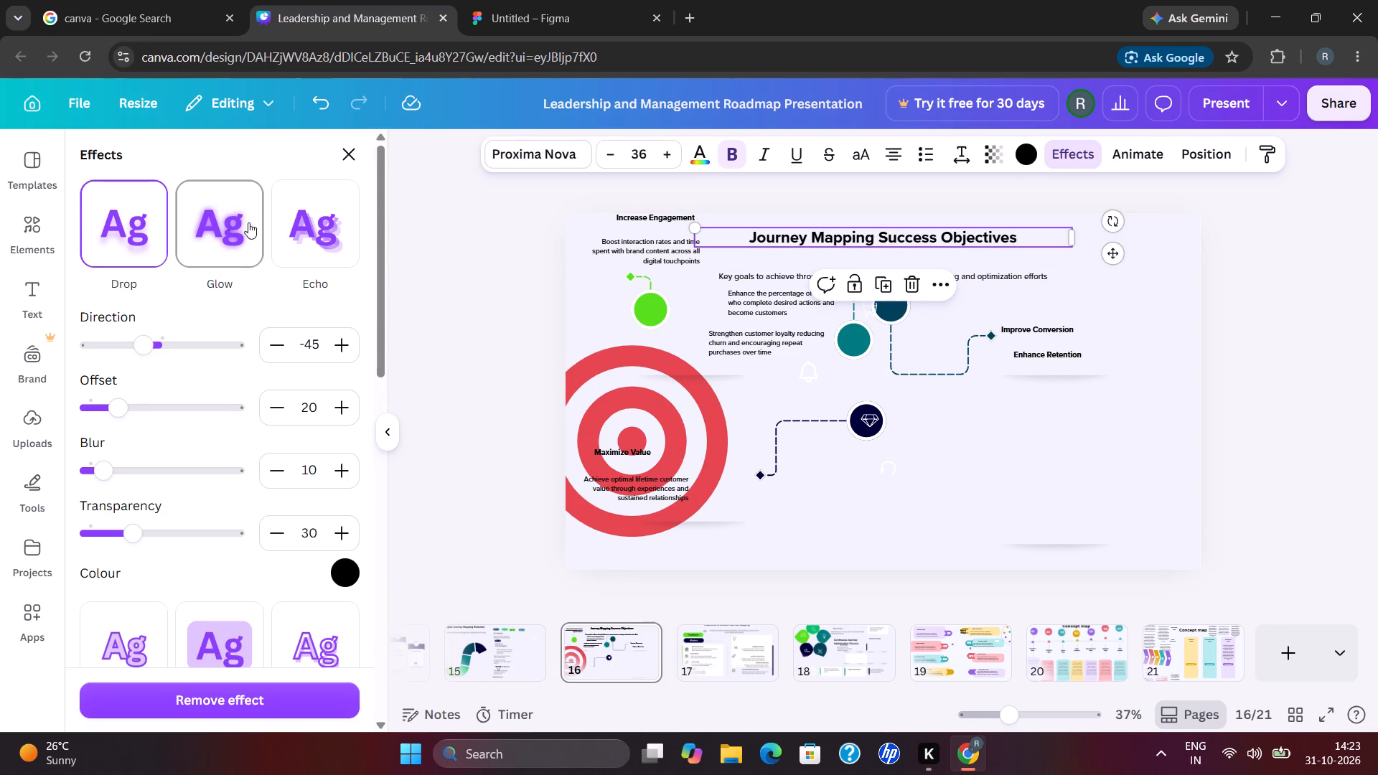
left_click(271, 231)
left_click(214, 248)
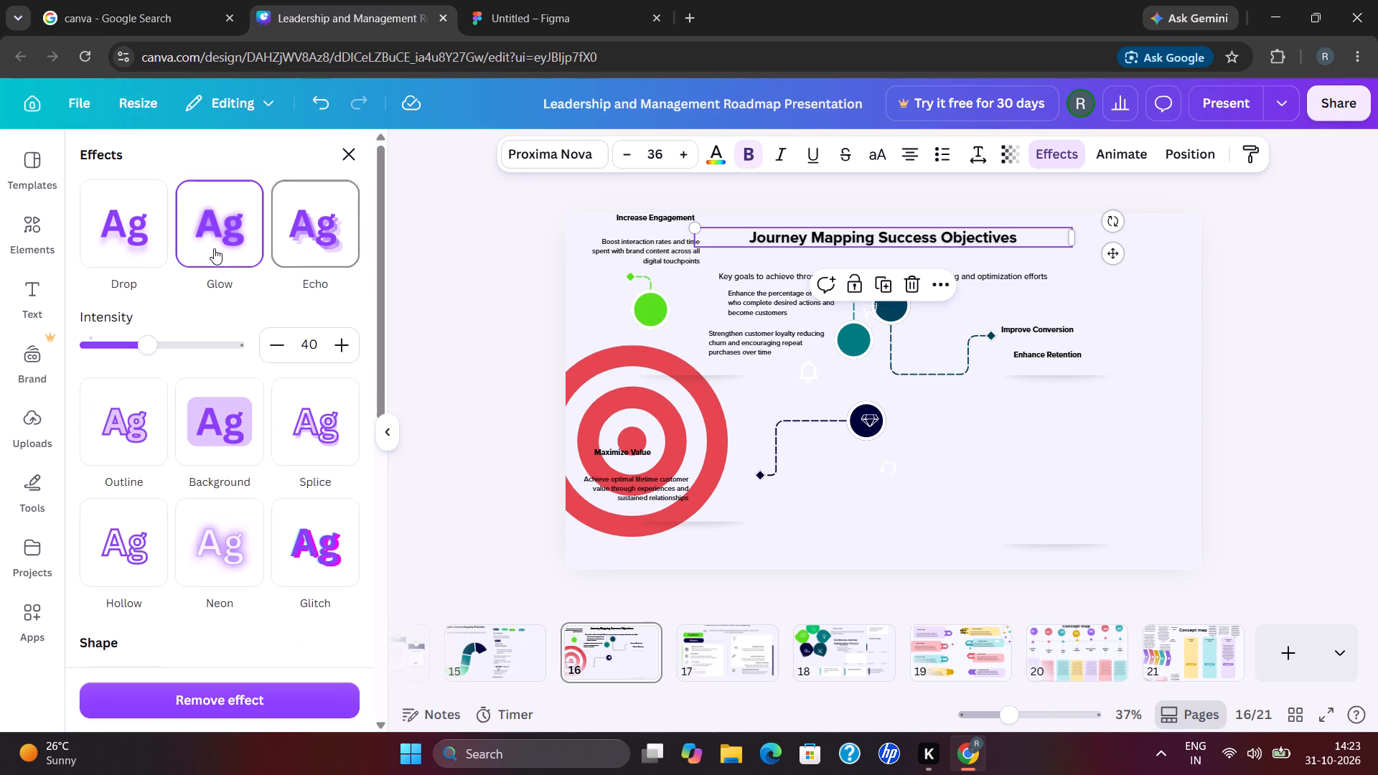
left_click(248, 565)
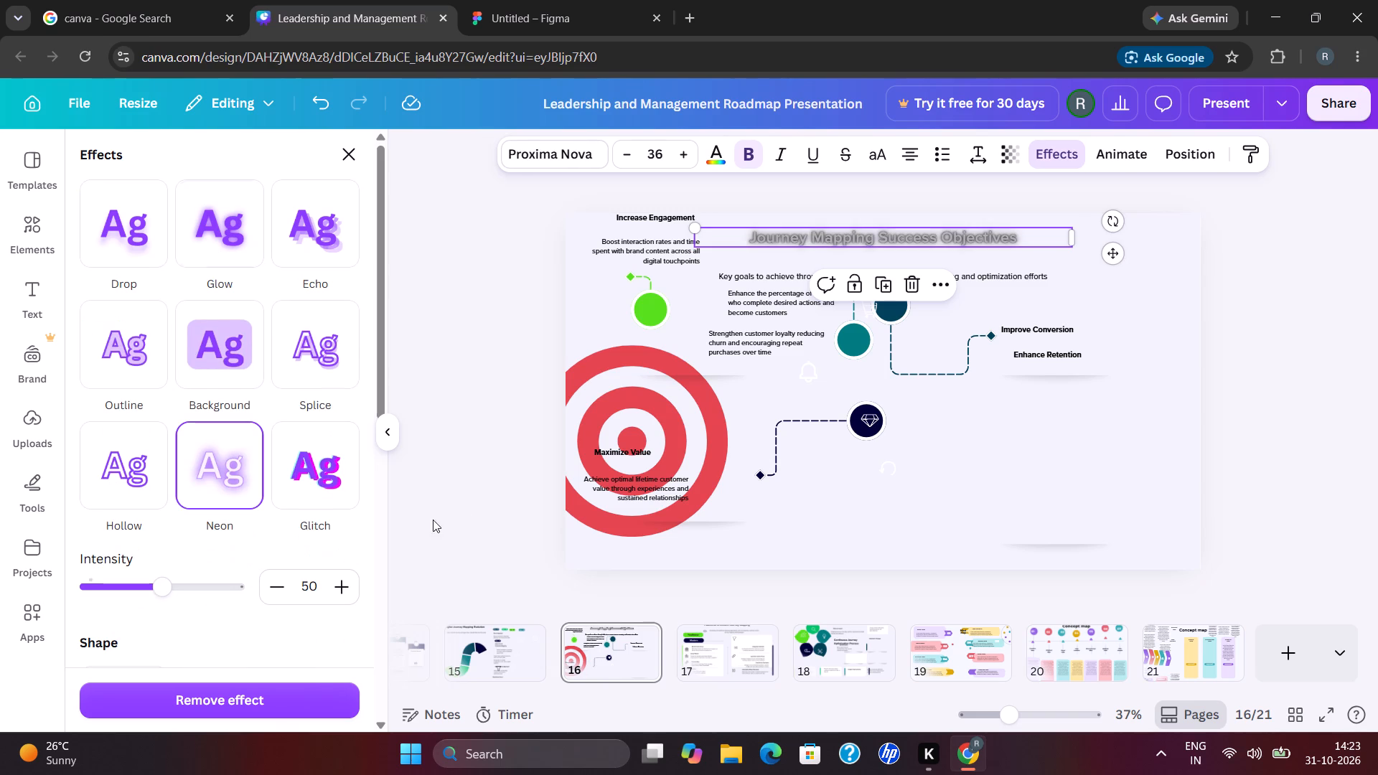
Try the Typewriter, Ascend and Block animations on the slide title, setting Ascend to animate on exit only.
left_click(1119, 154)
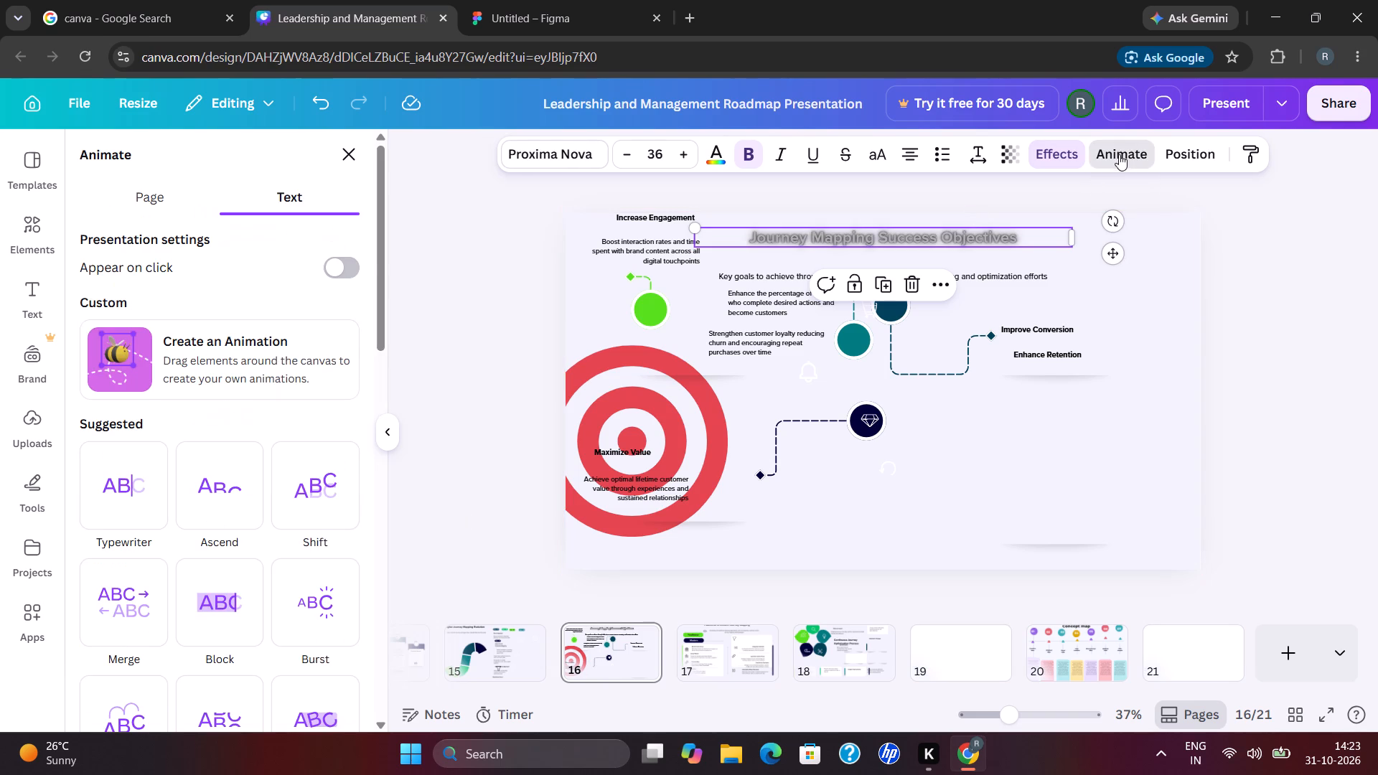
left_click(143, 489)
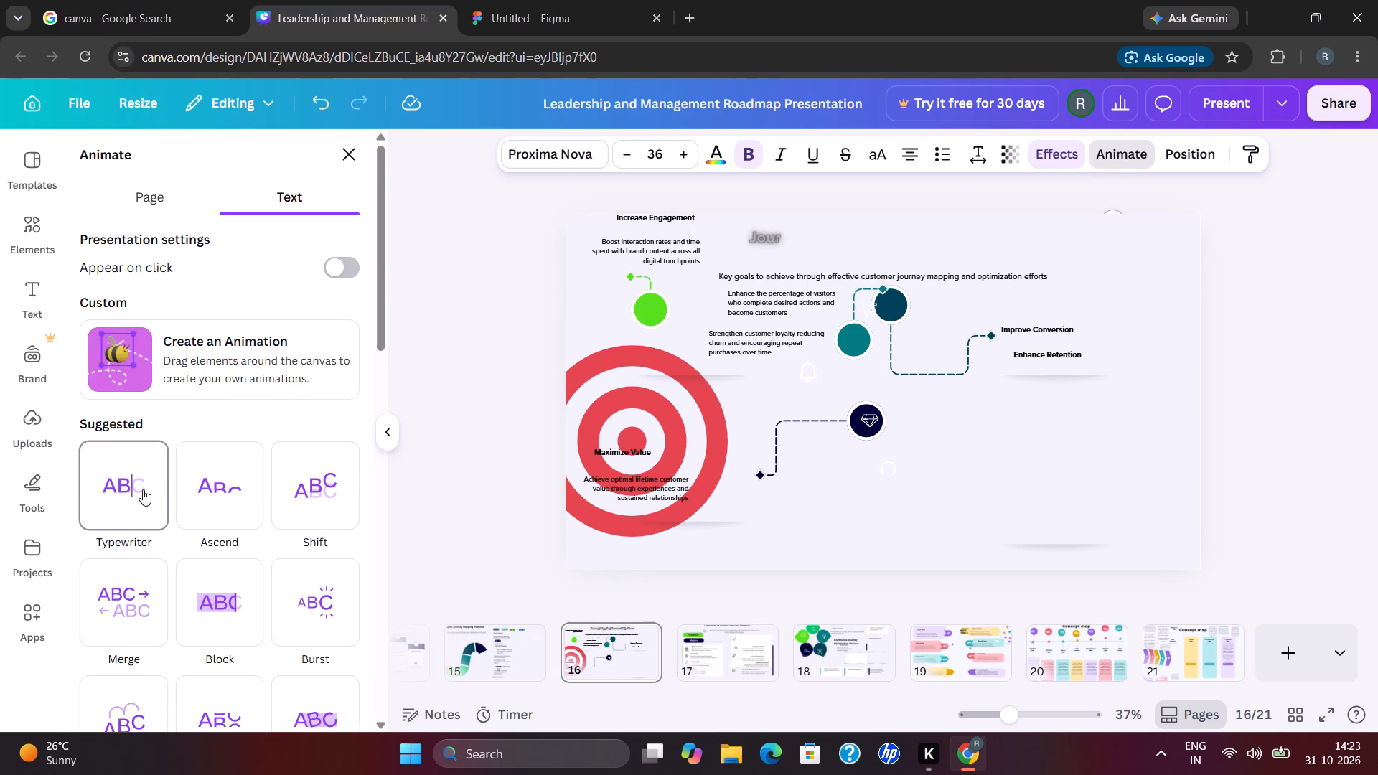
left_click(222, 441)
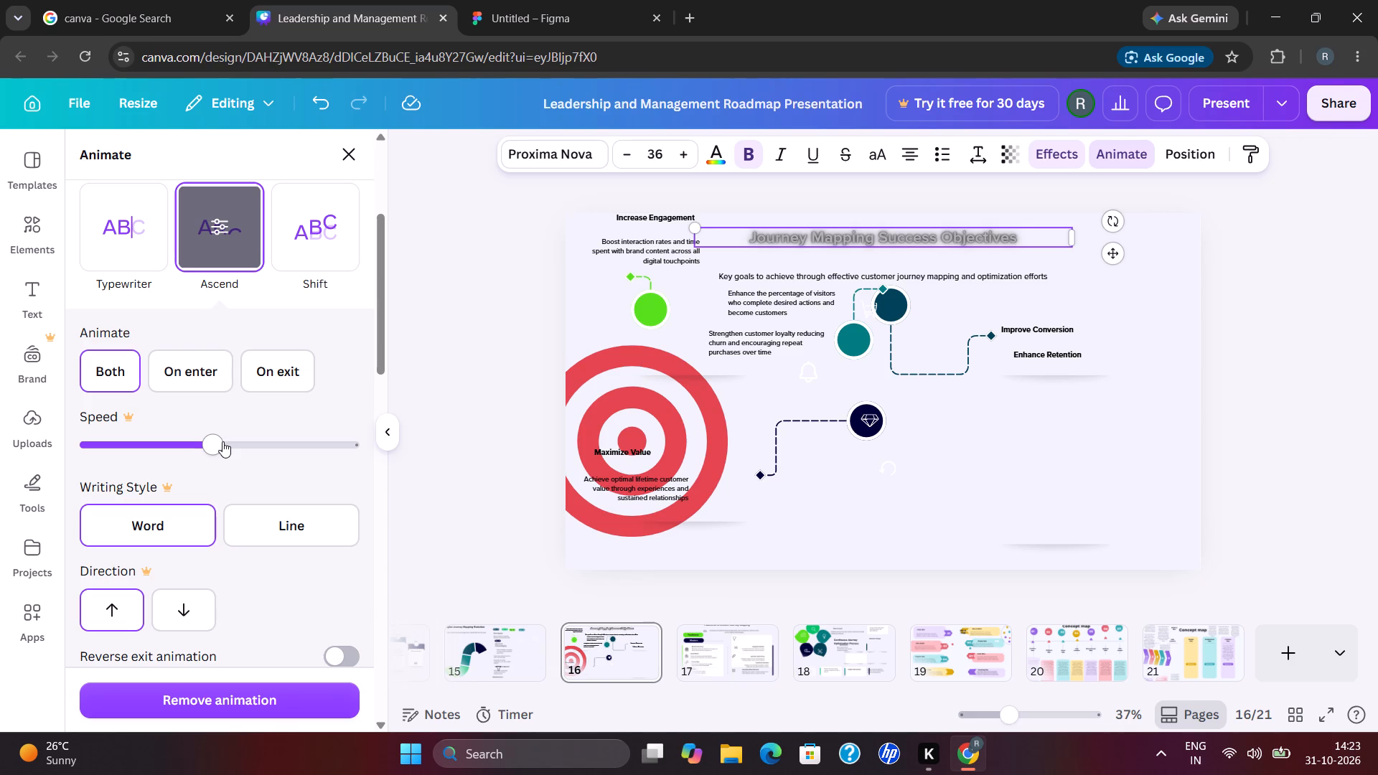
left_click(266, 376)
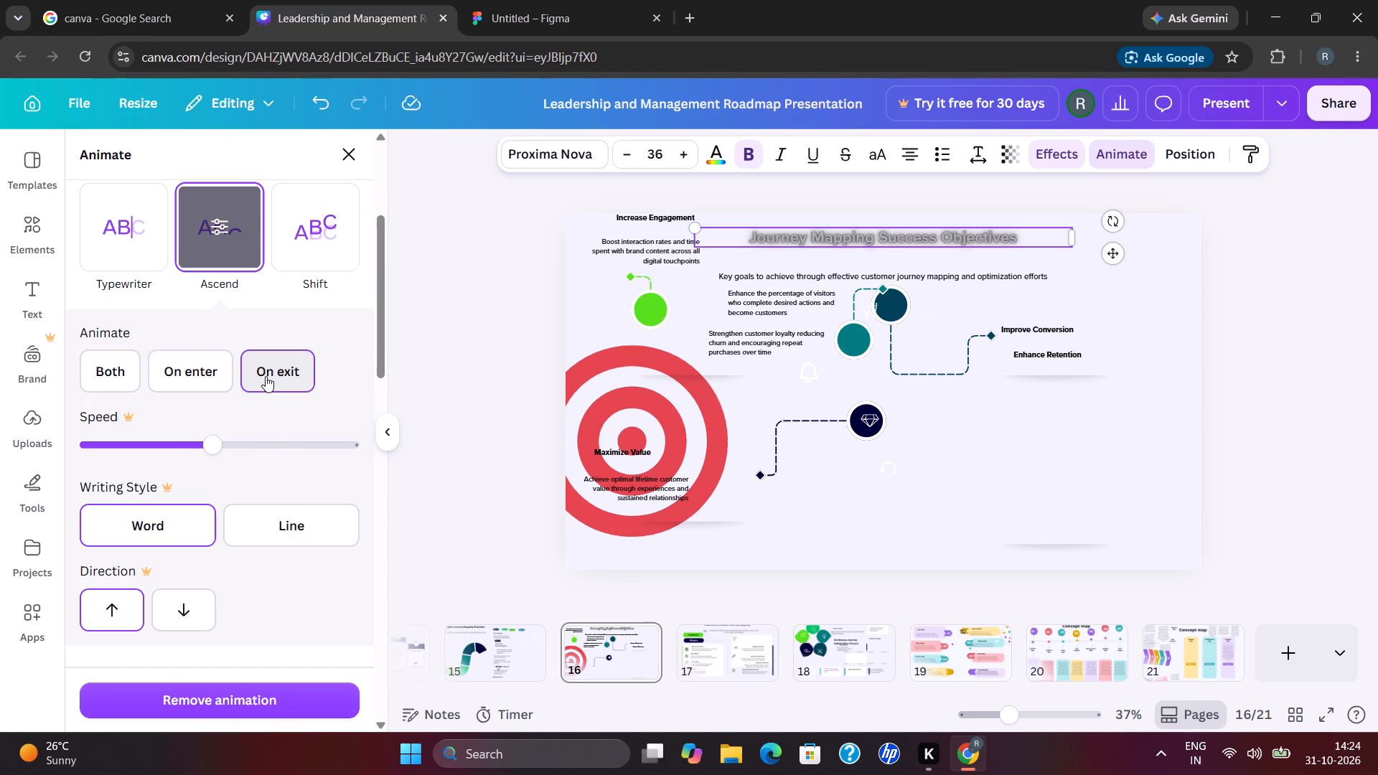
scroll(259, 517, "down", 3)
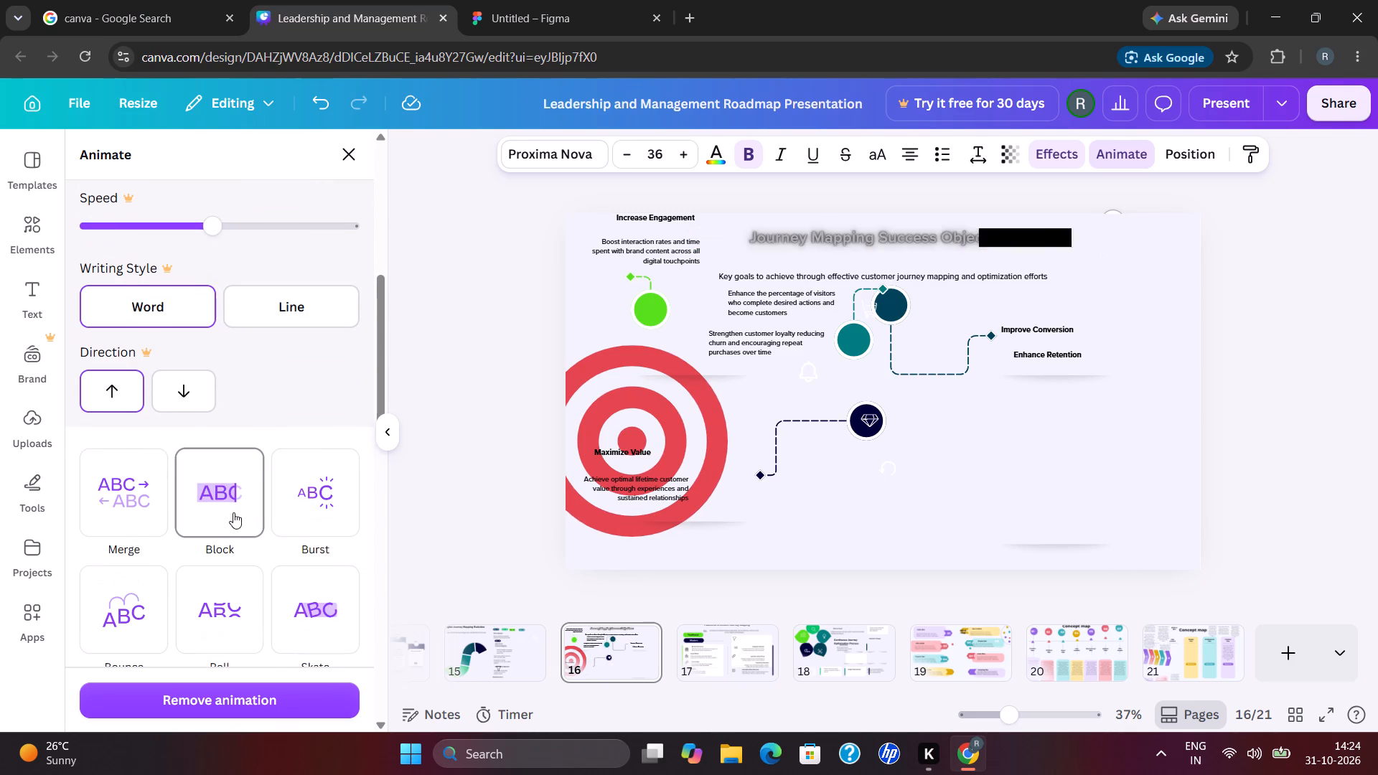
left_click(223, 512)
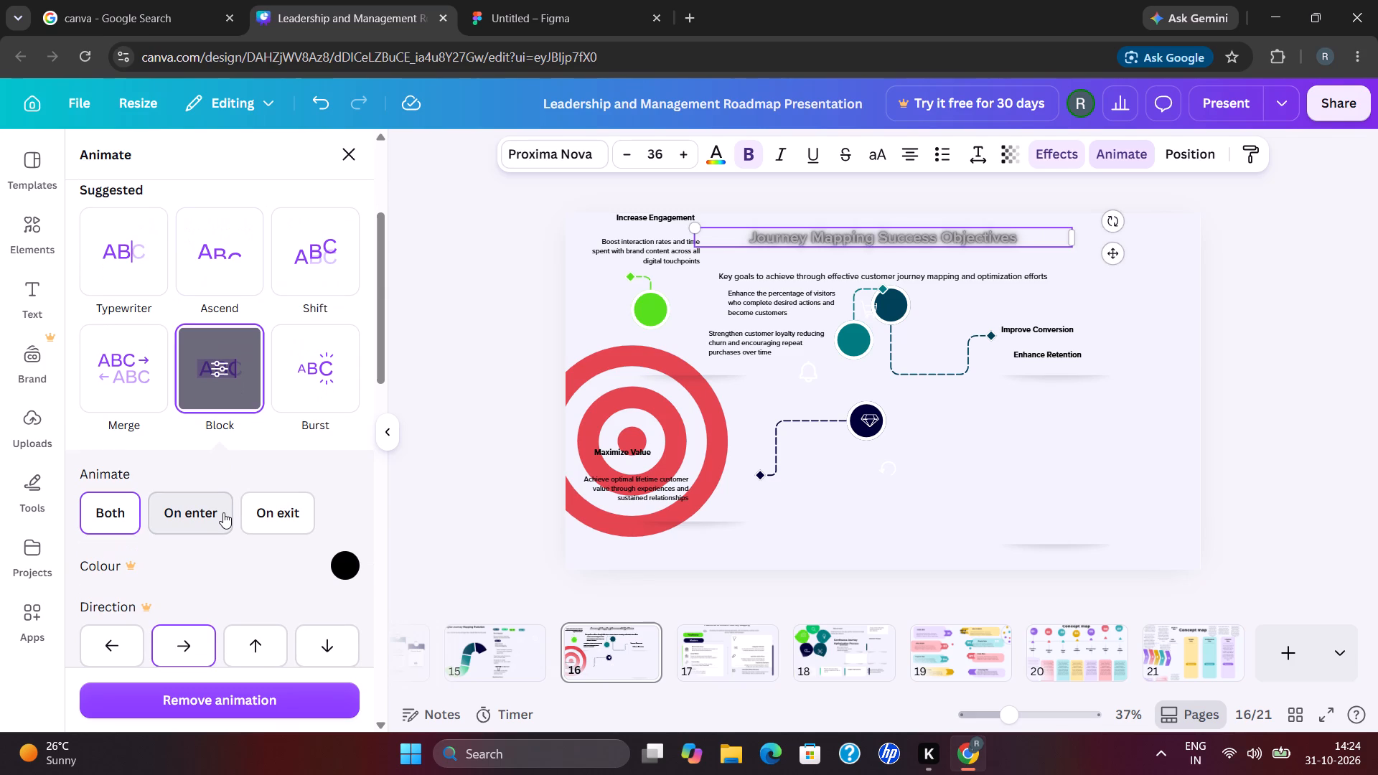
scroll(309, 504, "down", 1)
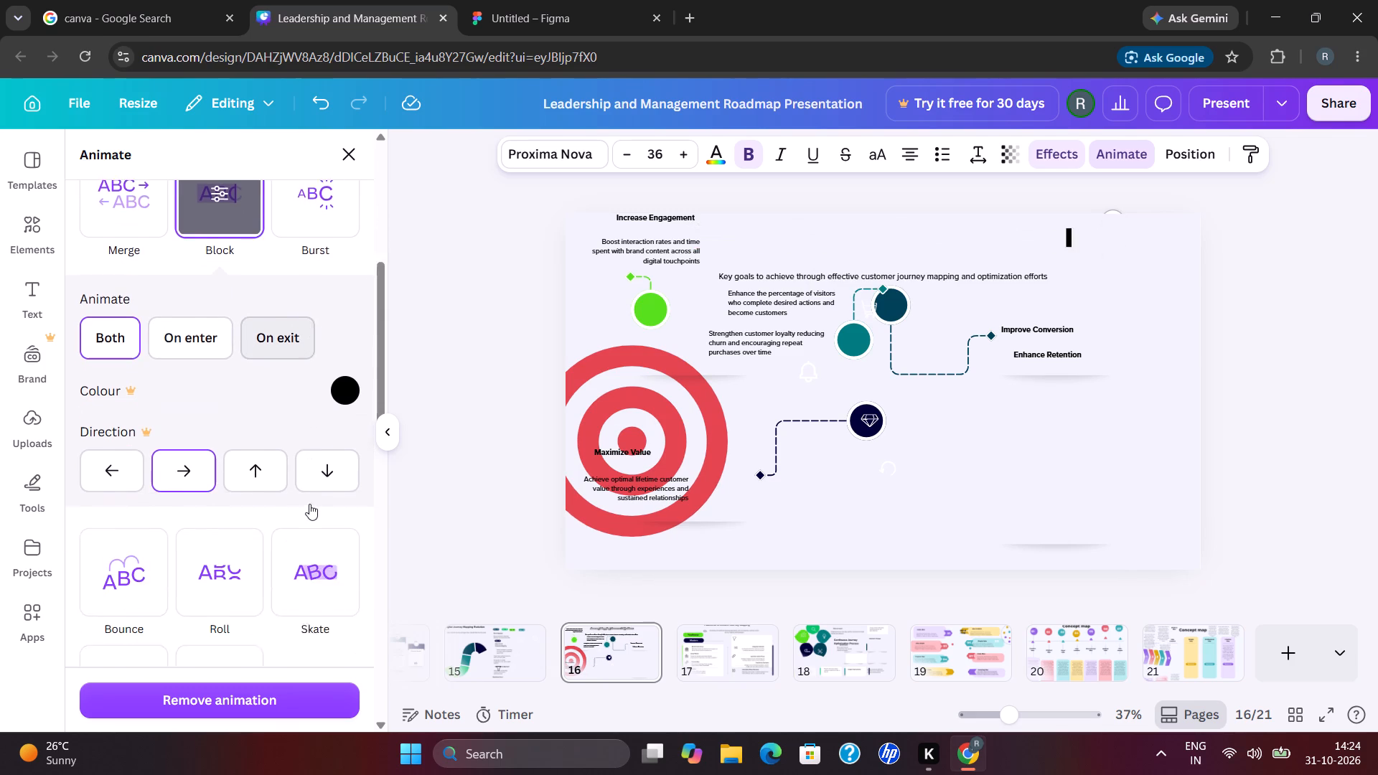
Apply the Skate animation to the Journey Mapping Success Objectives title.
scroll(309, 504, "down", 1)
left_click(287, 581)
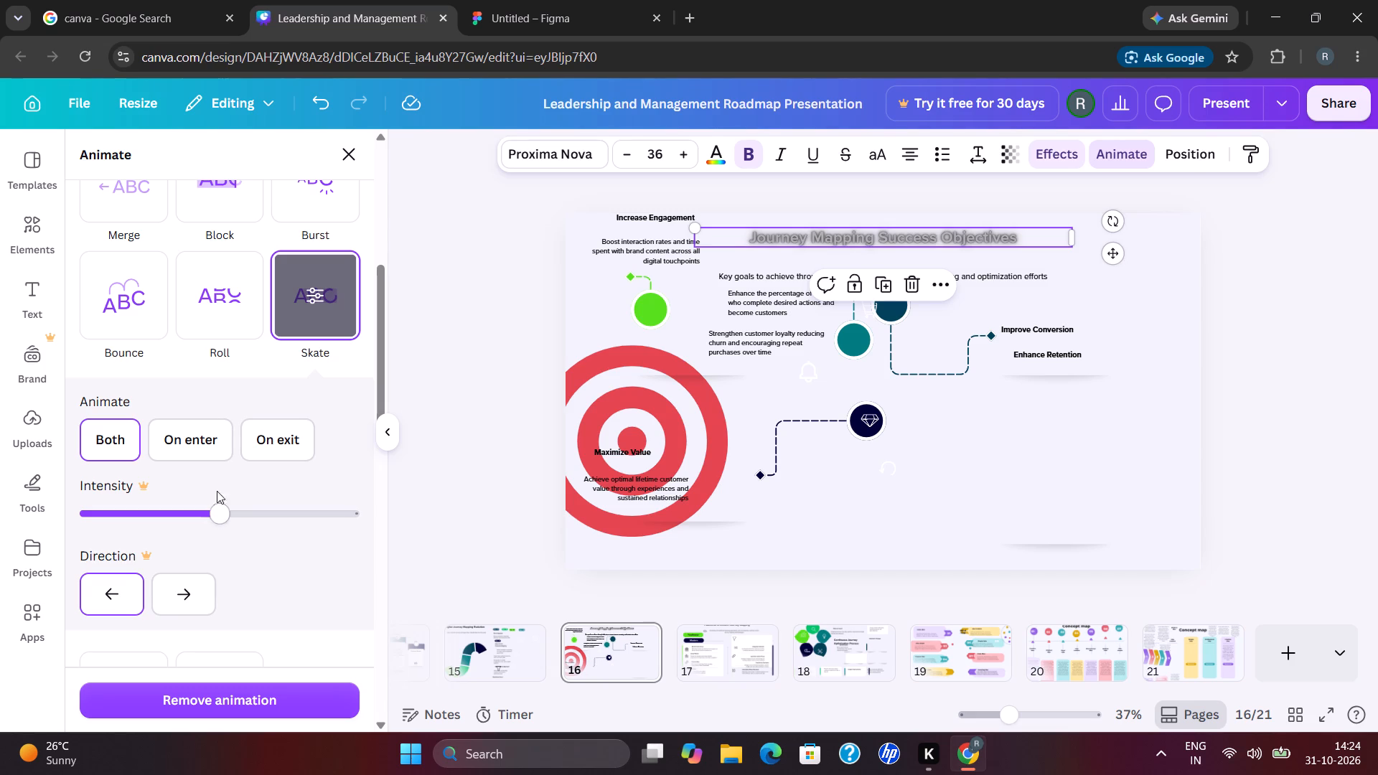
Add the Wiggle, Flicker and Pulse add-on effects to the title's animation.
scroll(203, 479, "down", 7)
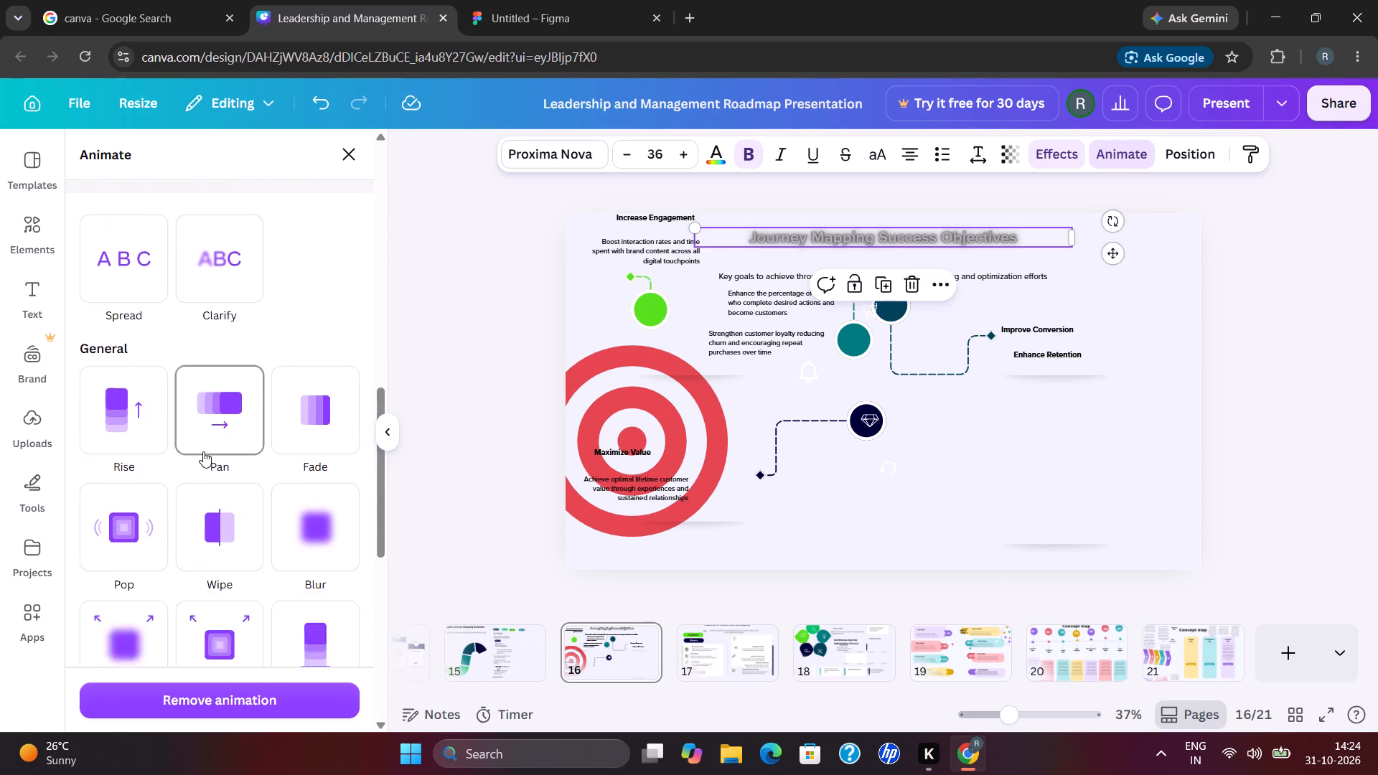
scroll(203, 451, "down", 3)
left_click(113, 620)
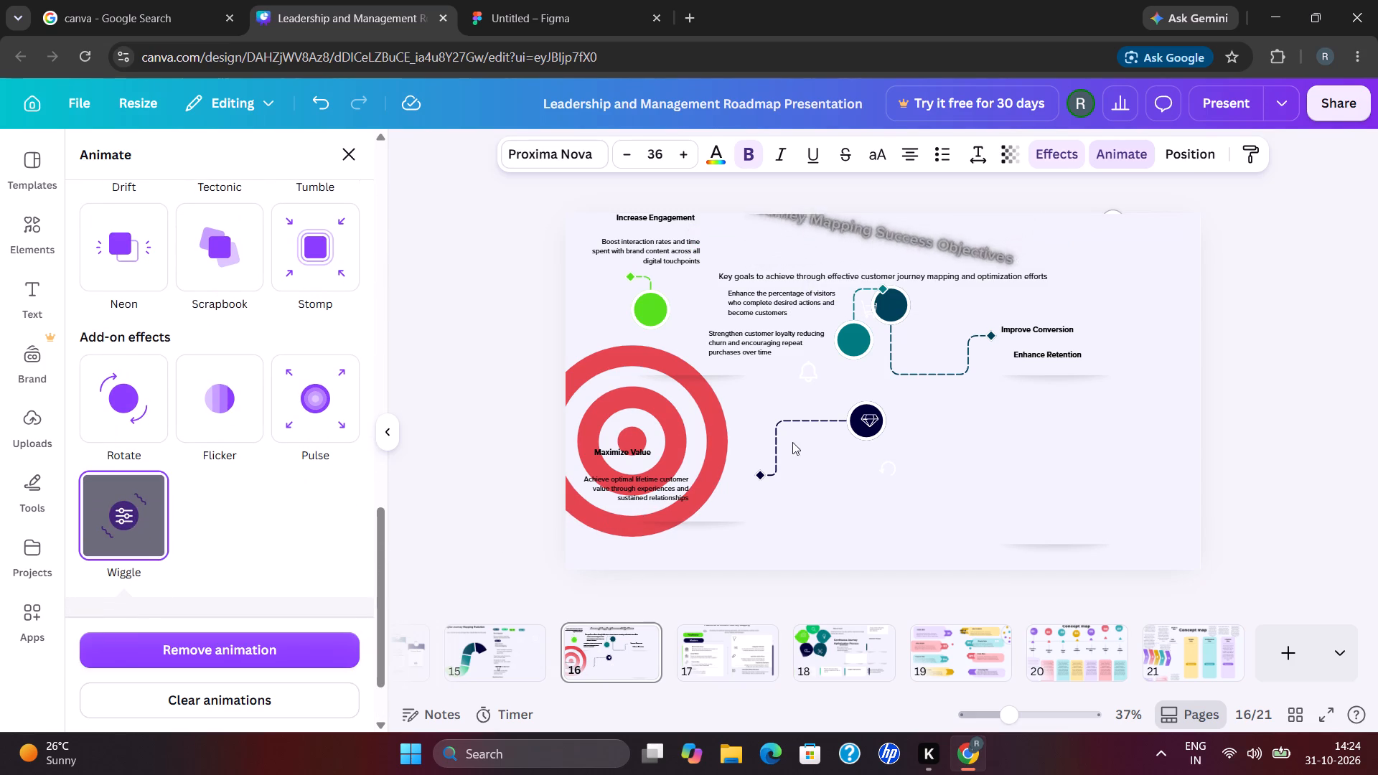
left_click(247, 426)
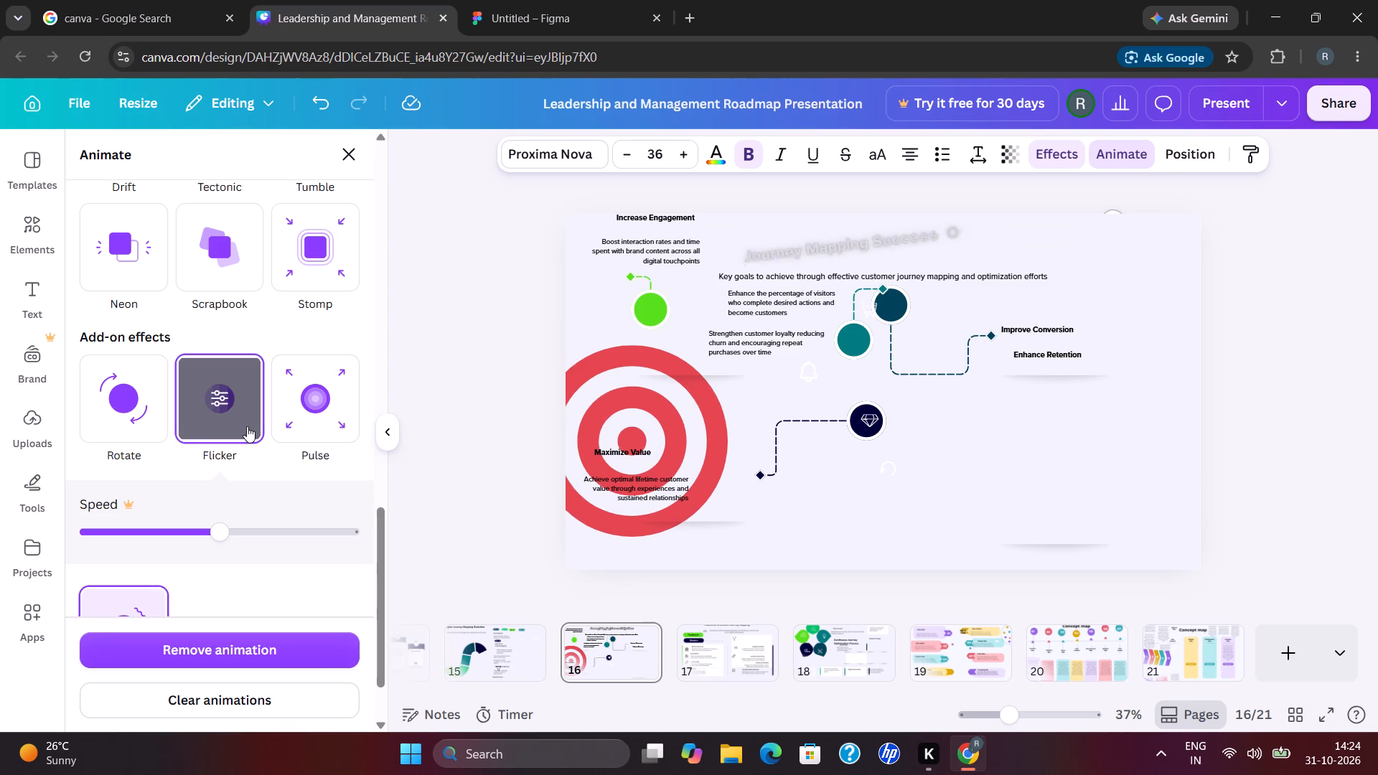
left_click(298, 410)
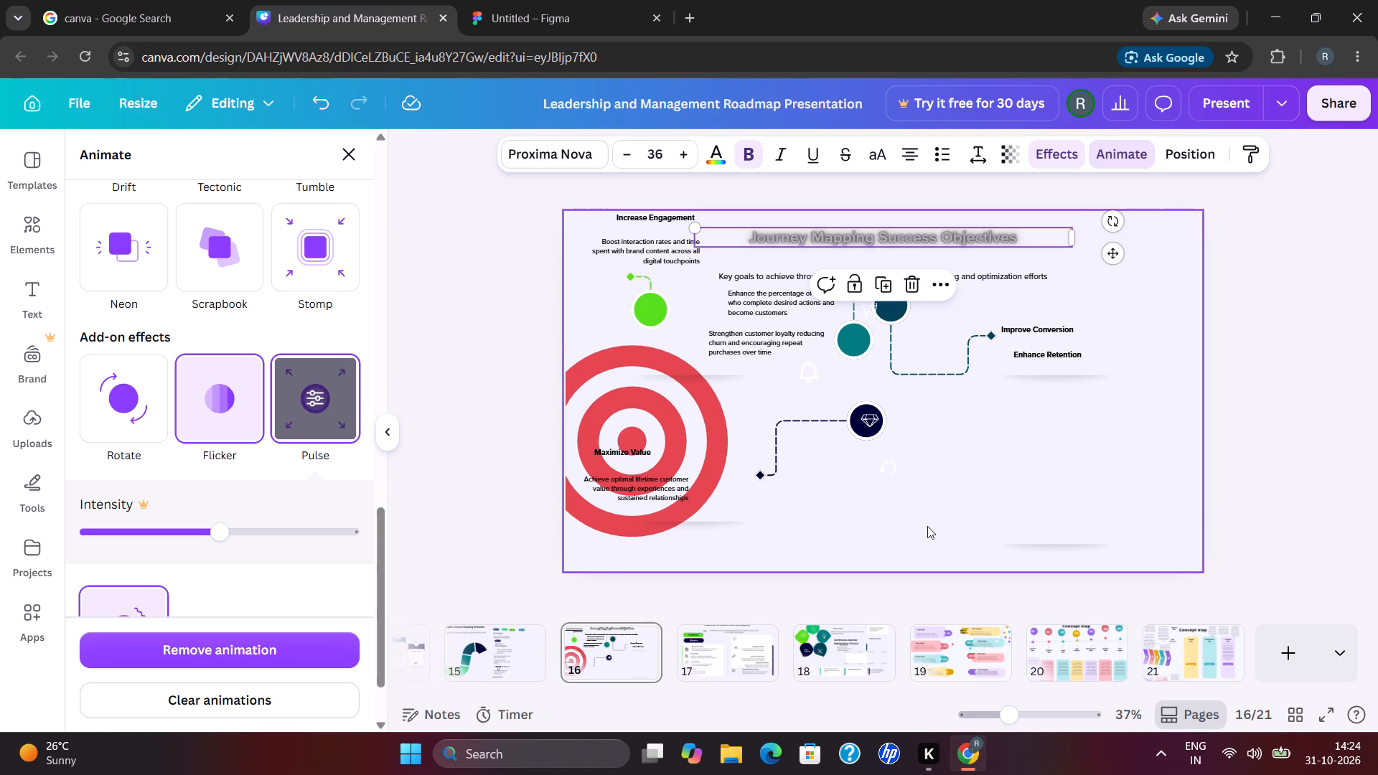
Align the title to the top centre of the page, after trying the left, middle and bottom alignments.
left_click(1196, 162)
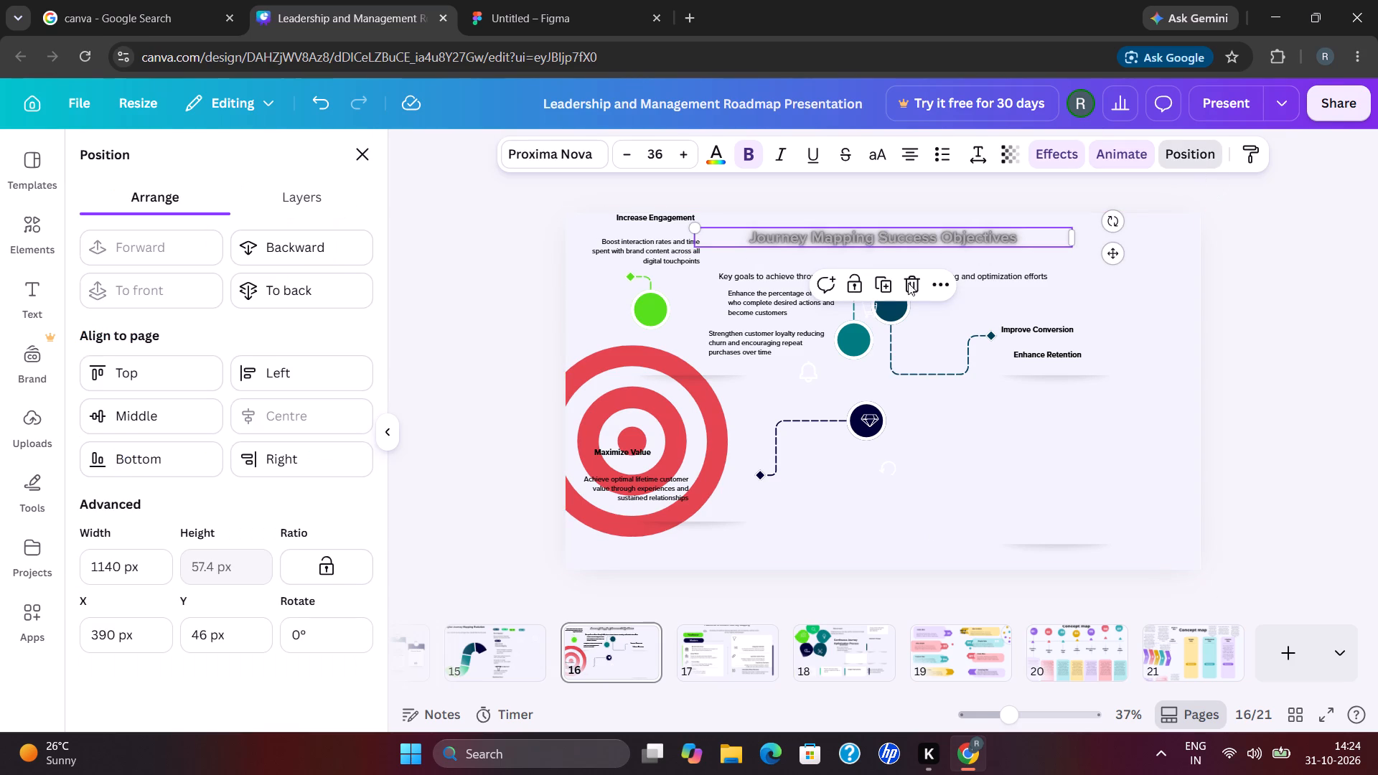
left_click(149, 361)
left_click(246, 378)
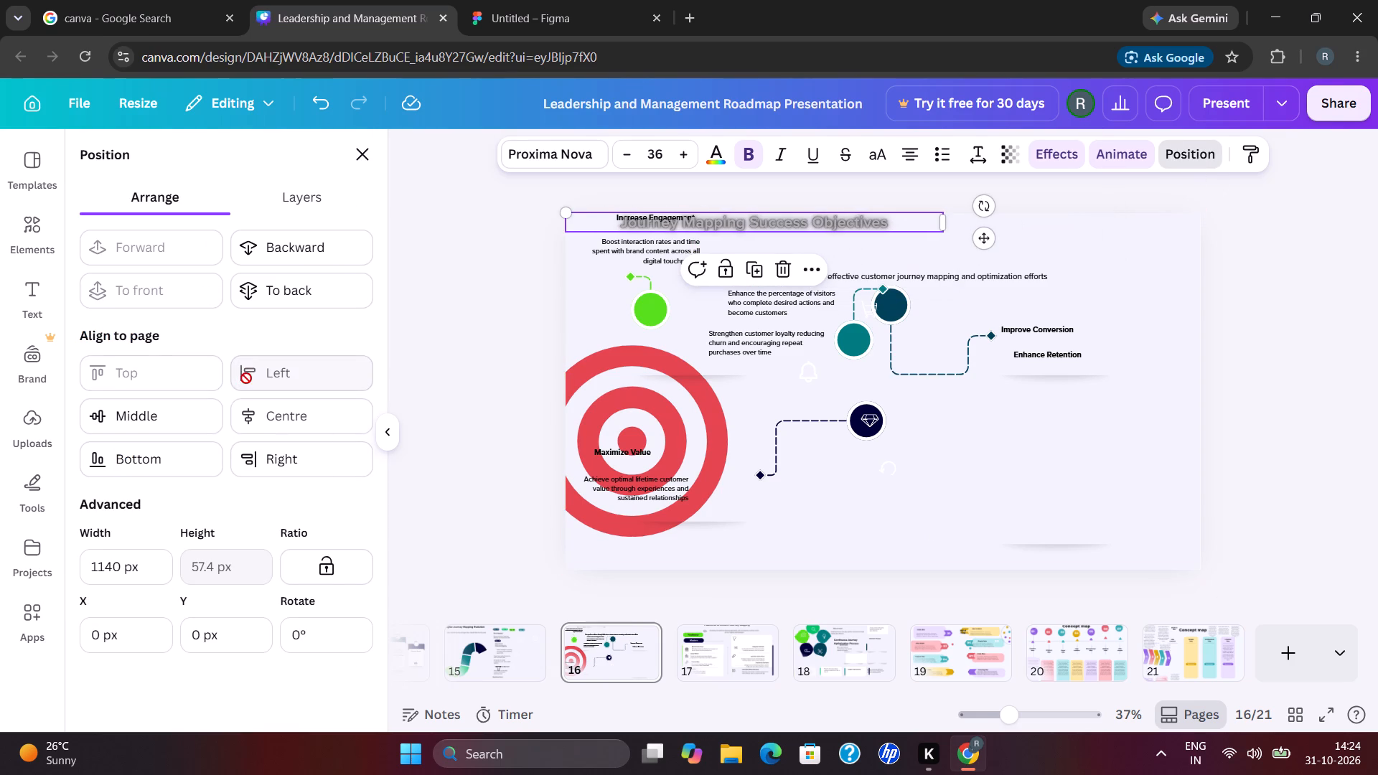
left_click(185, 375)
left_click(182, 409)
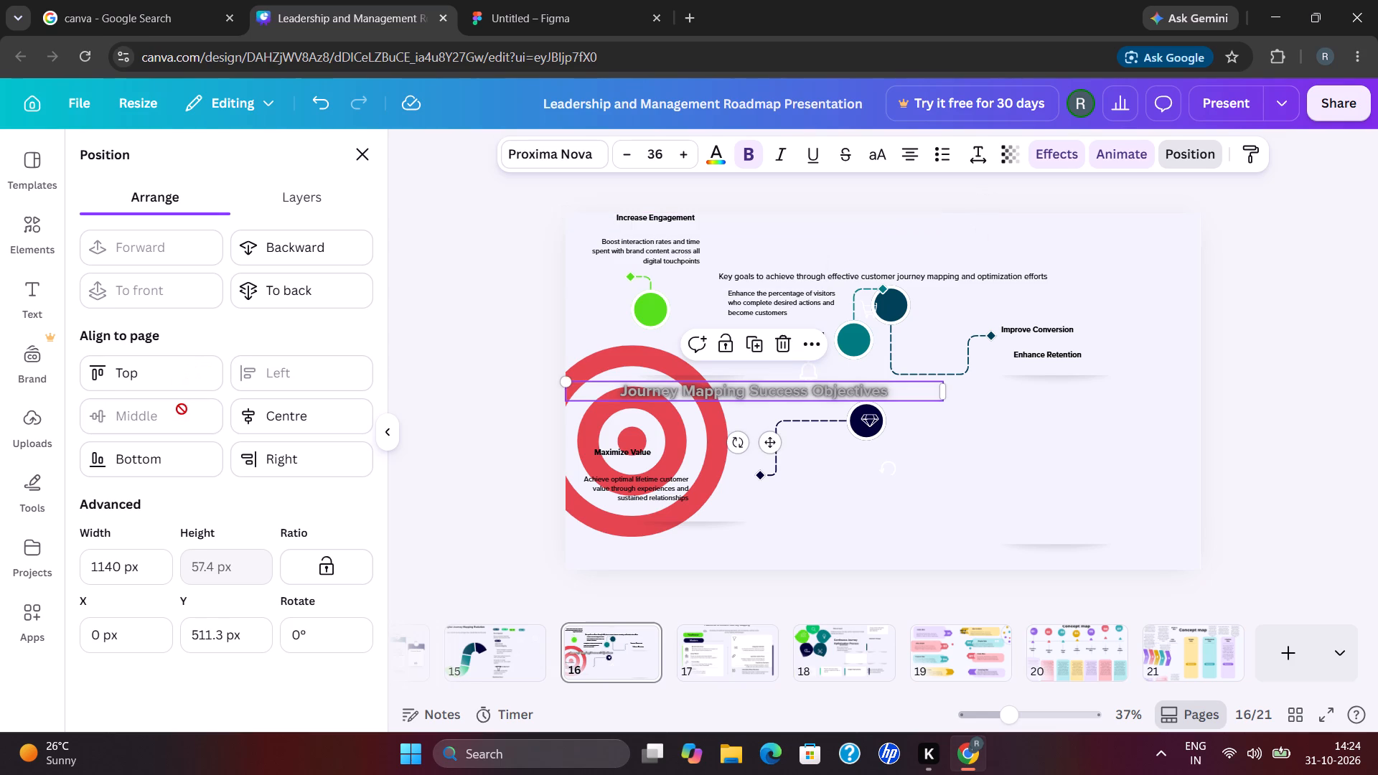
left_click(277, 423)
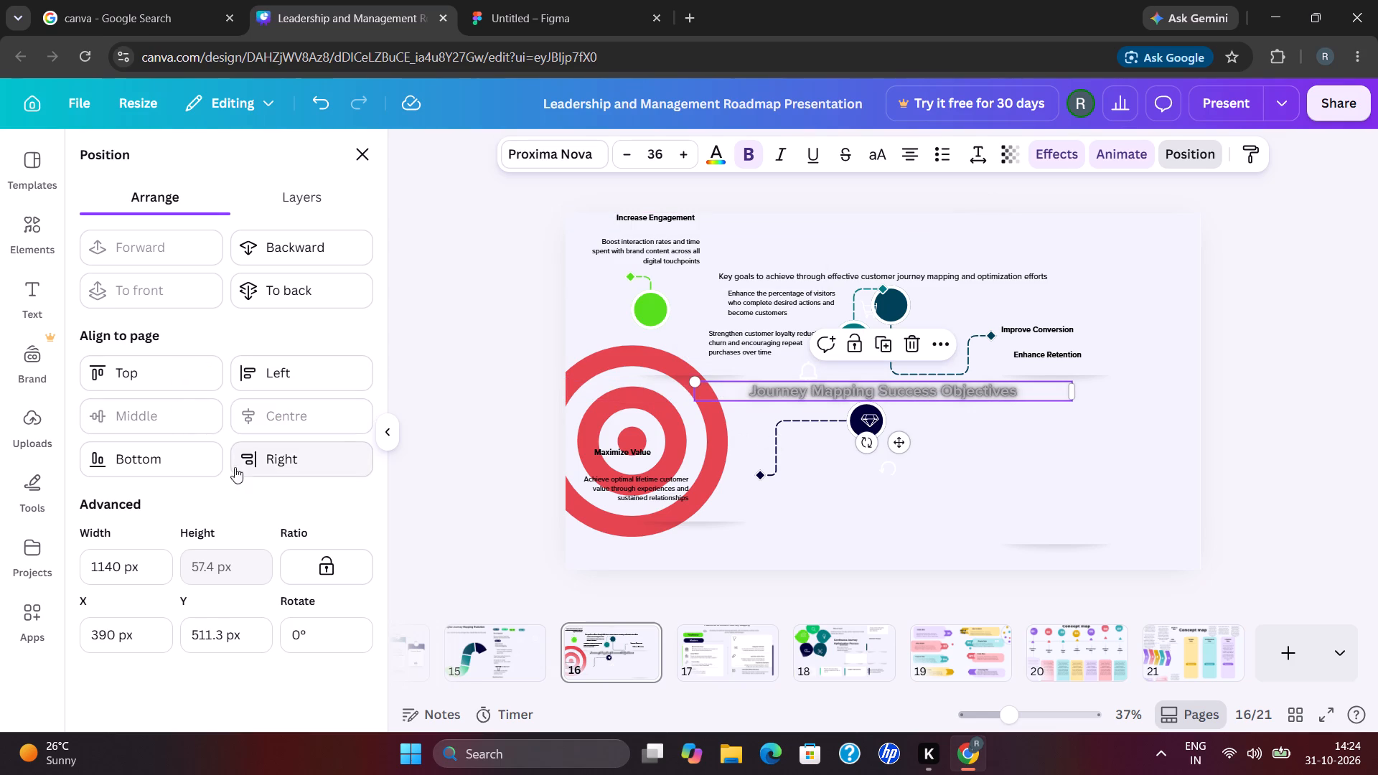
left_click(223, 467)
left_click(207, 464)
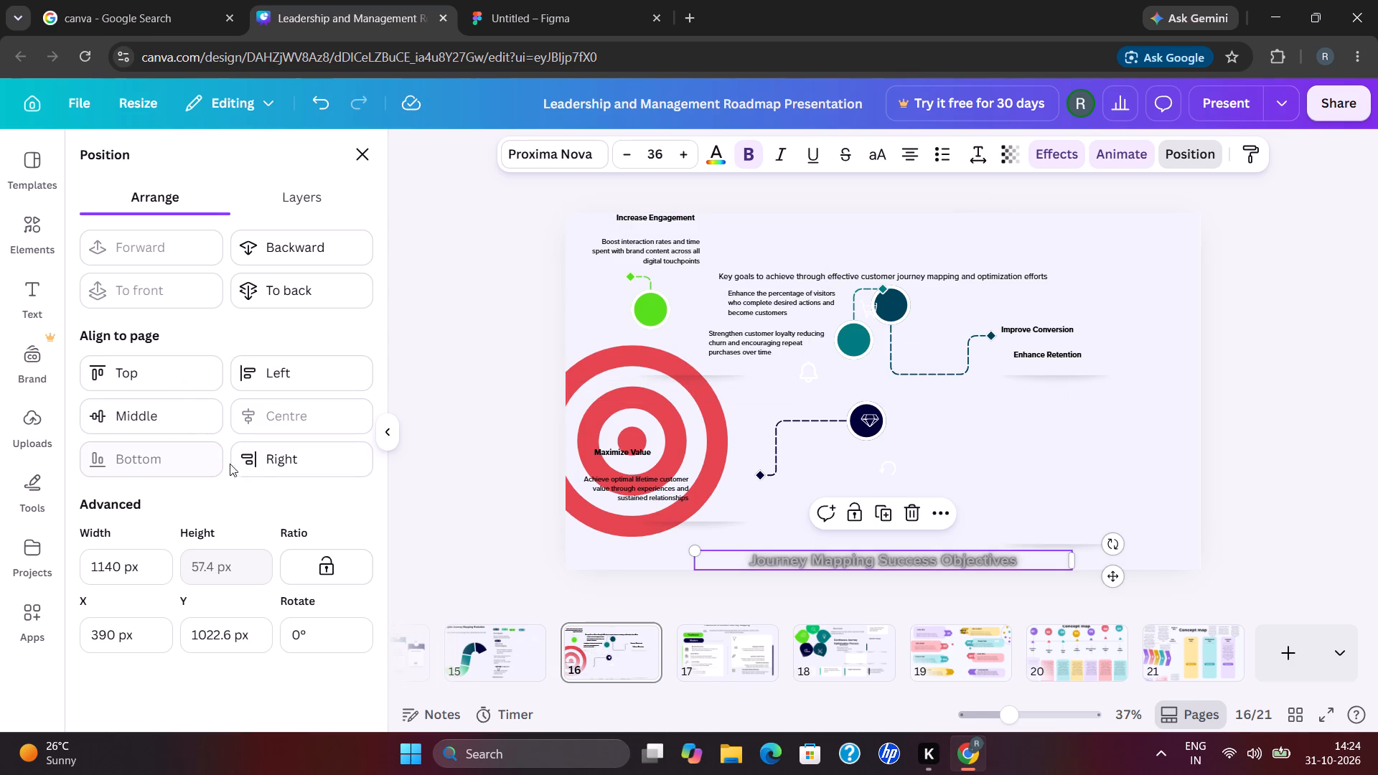
left_click(187, 365)
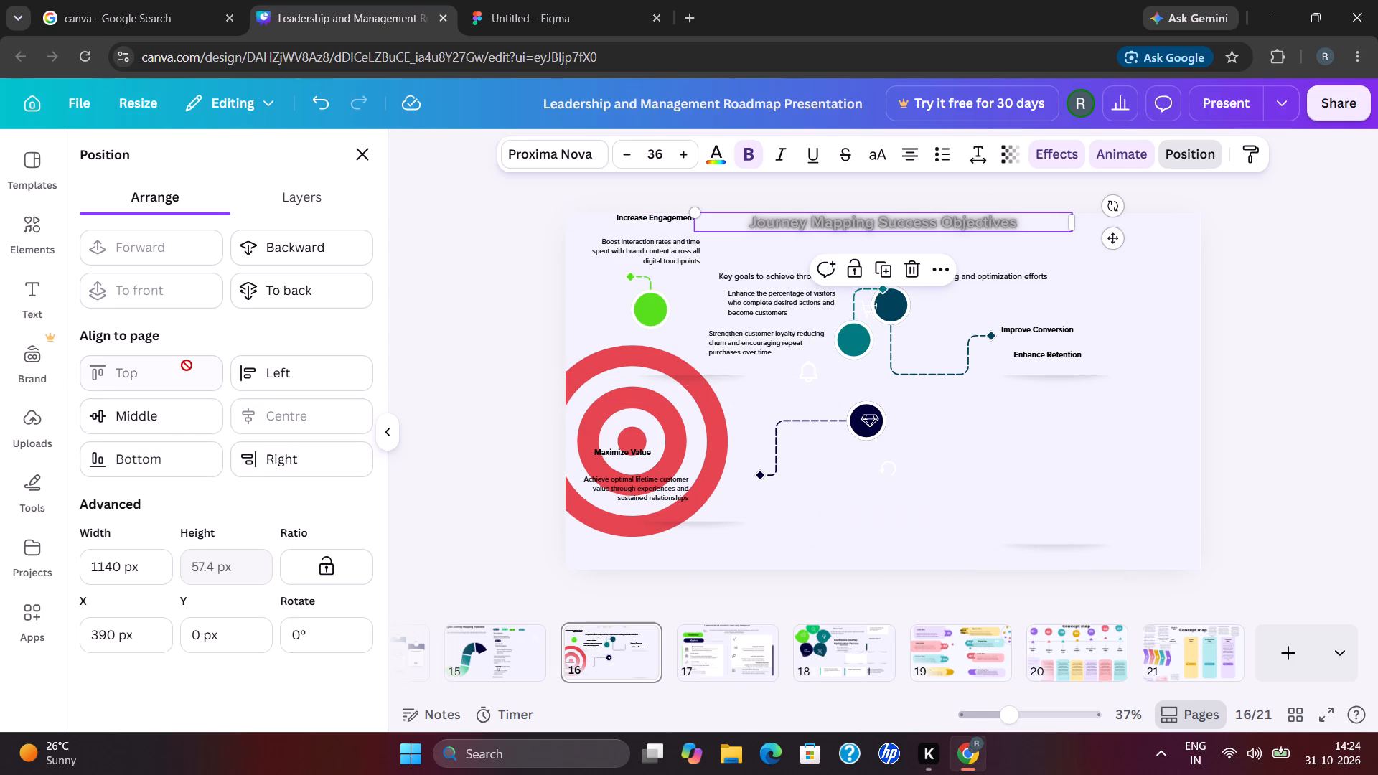
scroll(124, 505, "down", 1)
Examine slide 16's layers, selecting the customer loyalty and visitor percentage paragraphs and ending on the Enhance Retention heading.
left_click(279, 202)
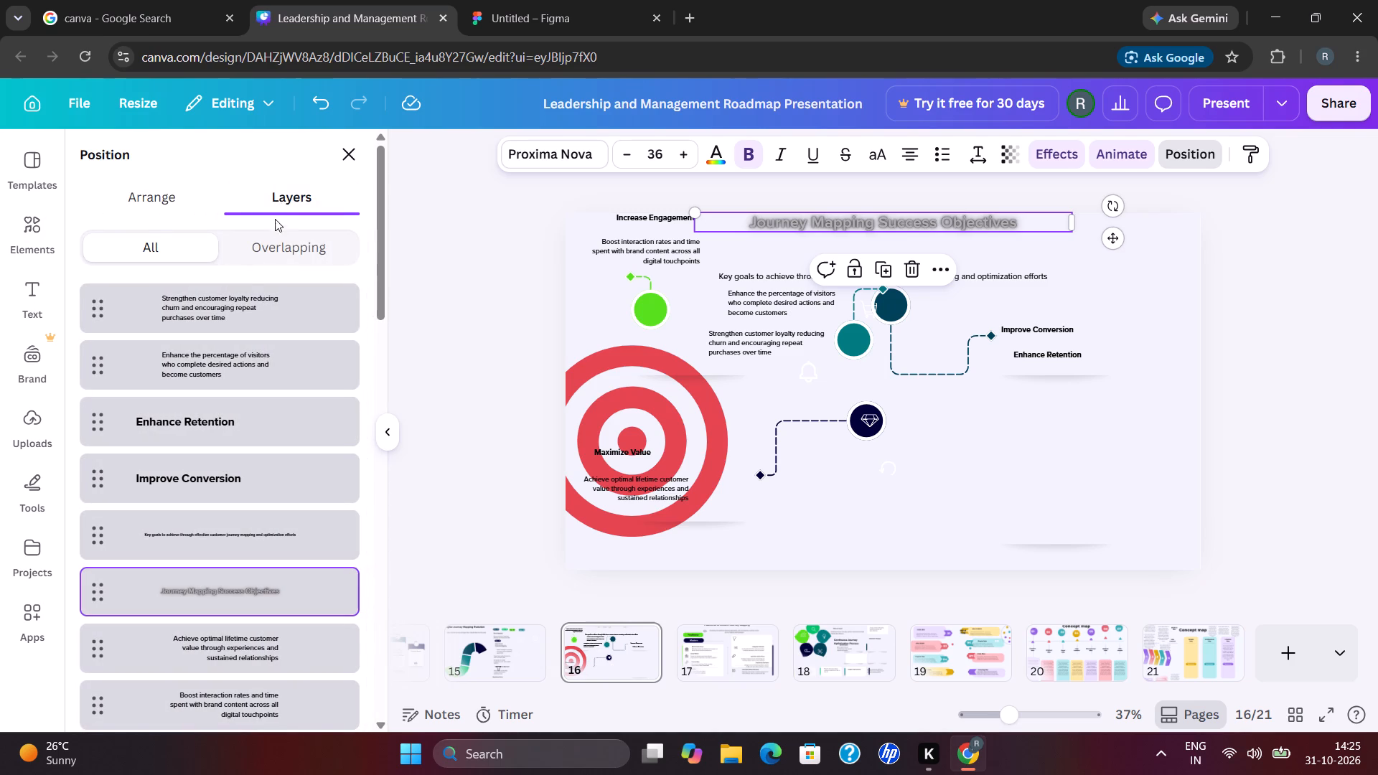
left_click(187, 317)
left_click(174, 384)
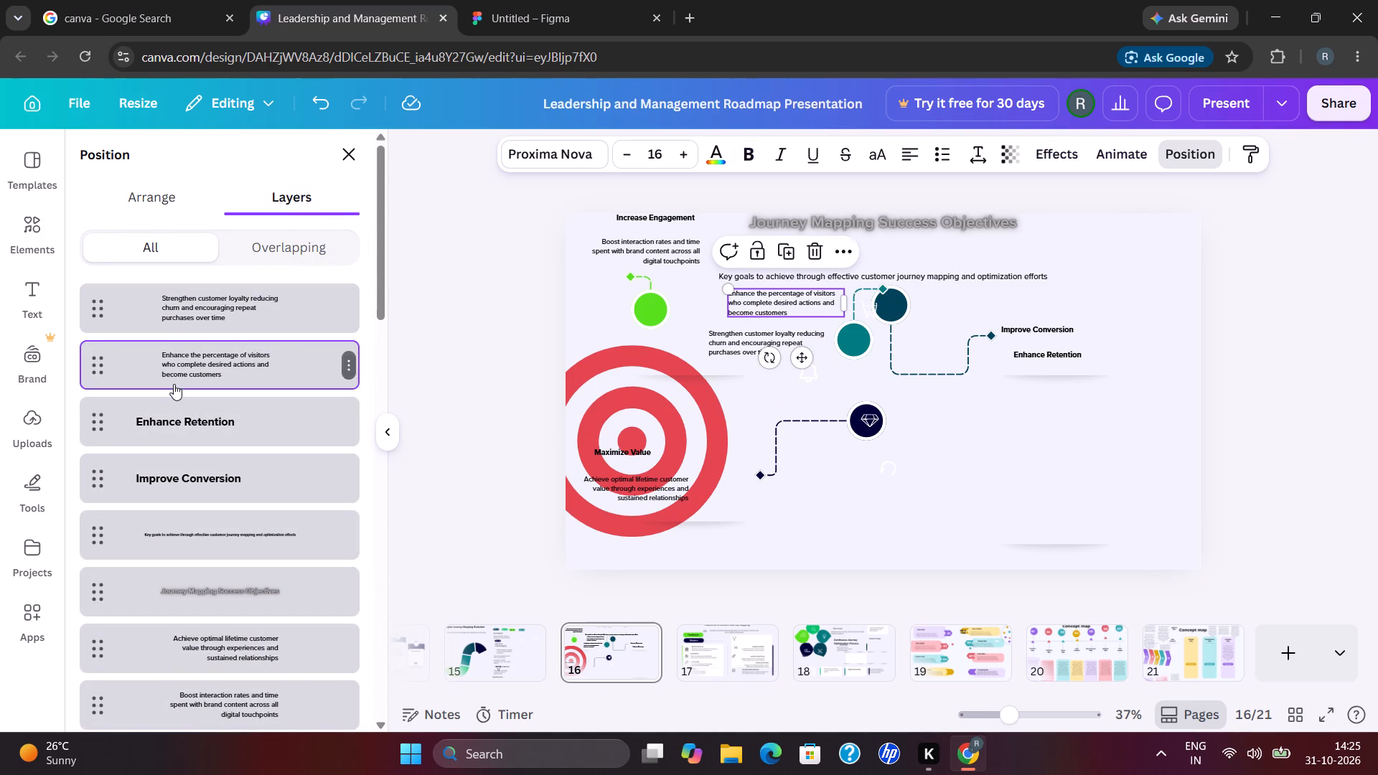
left_click(169, 406)
scroll(174, 464, "down", 3)
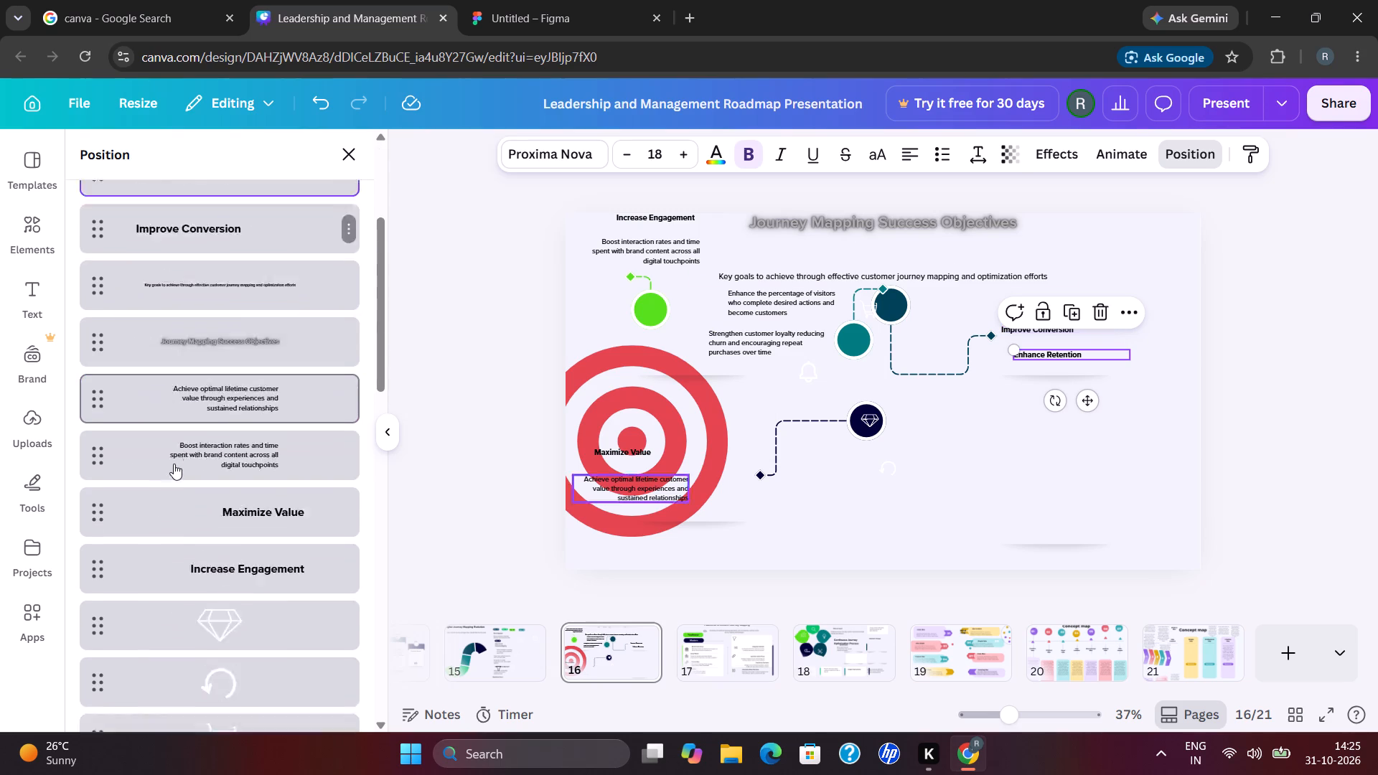
scroll(174, 464, "down", 8)
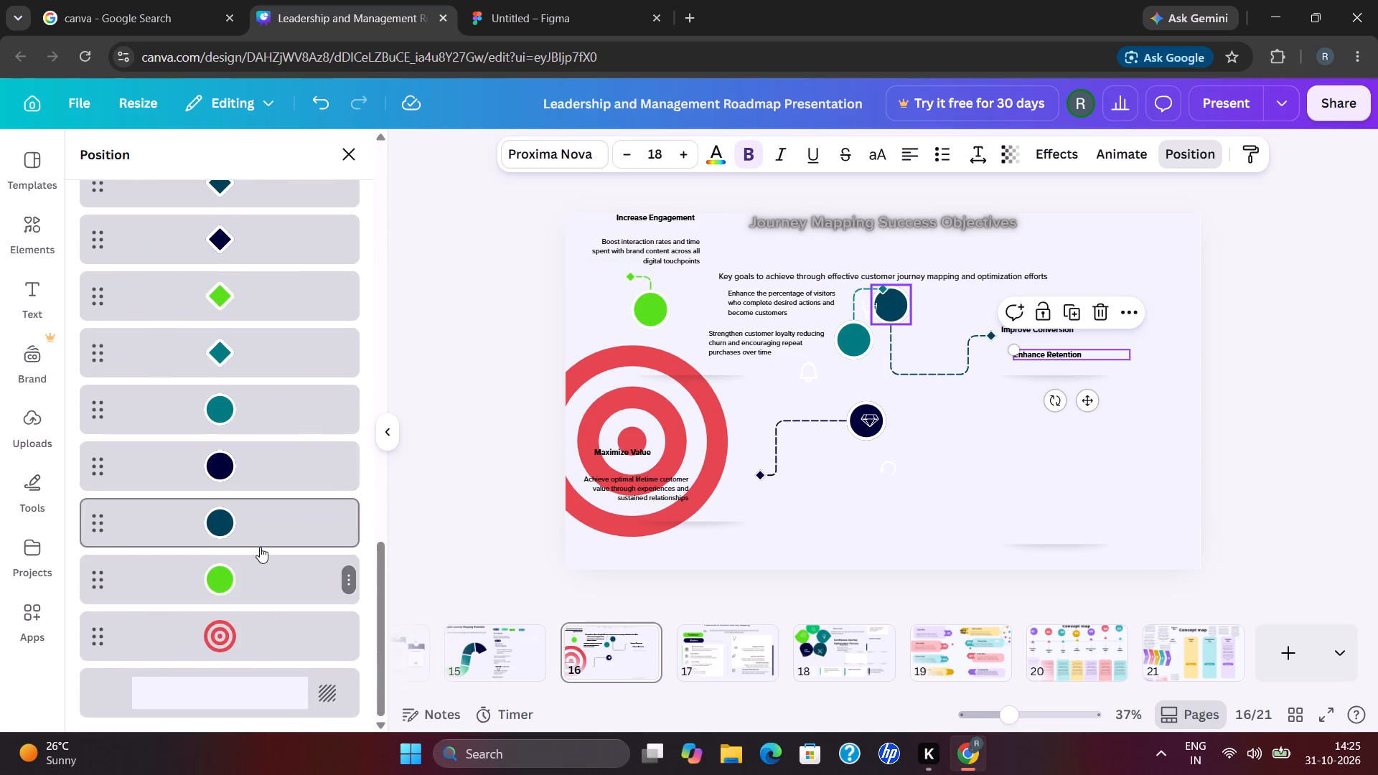
scroll(260, 547, "up", 14)
Set the transparency of the Enhance Retention heading to 0.
left_click(151, 188)
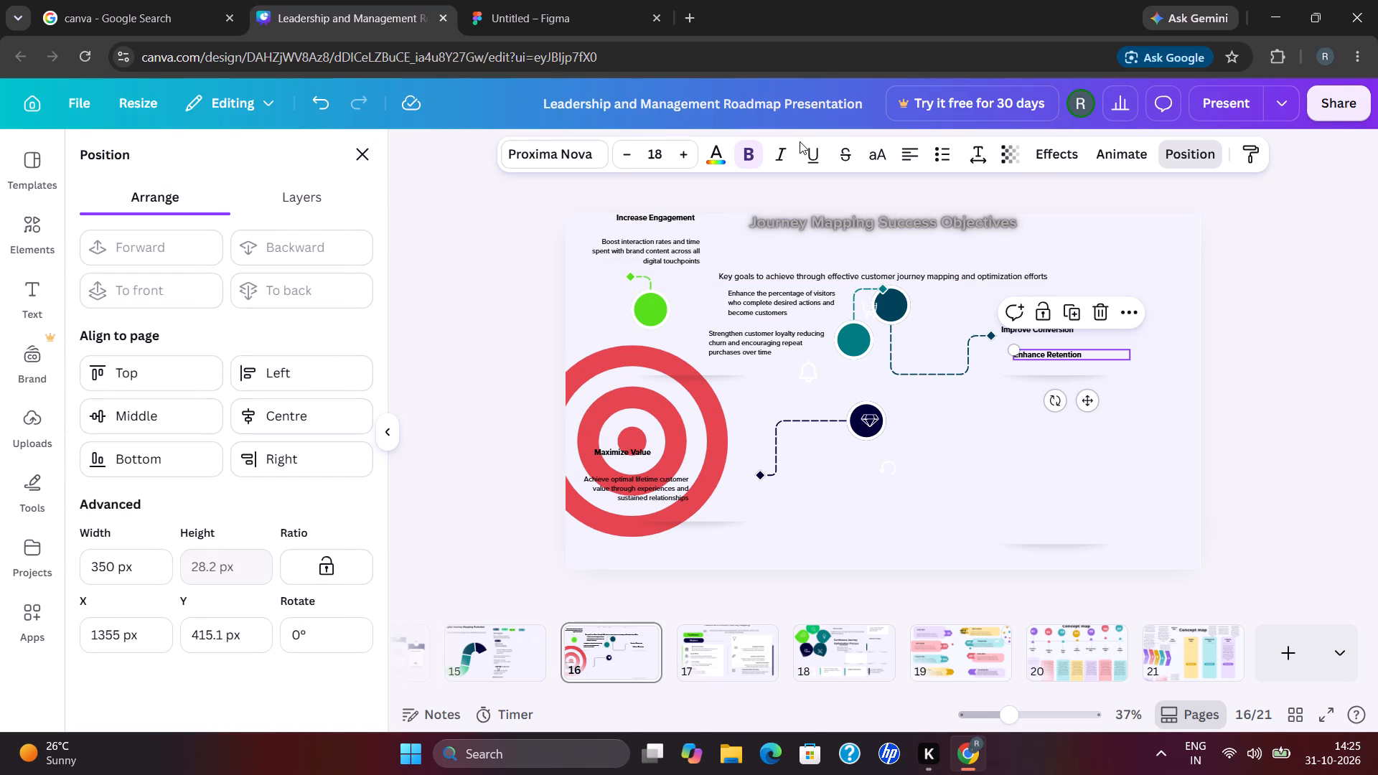
left_click(1007, 160)
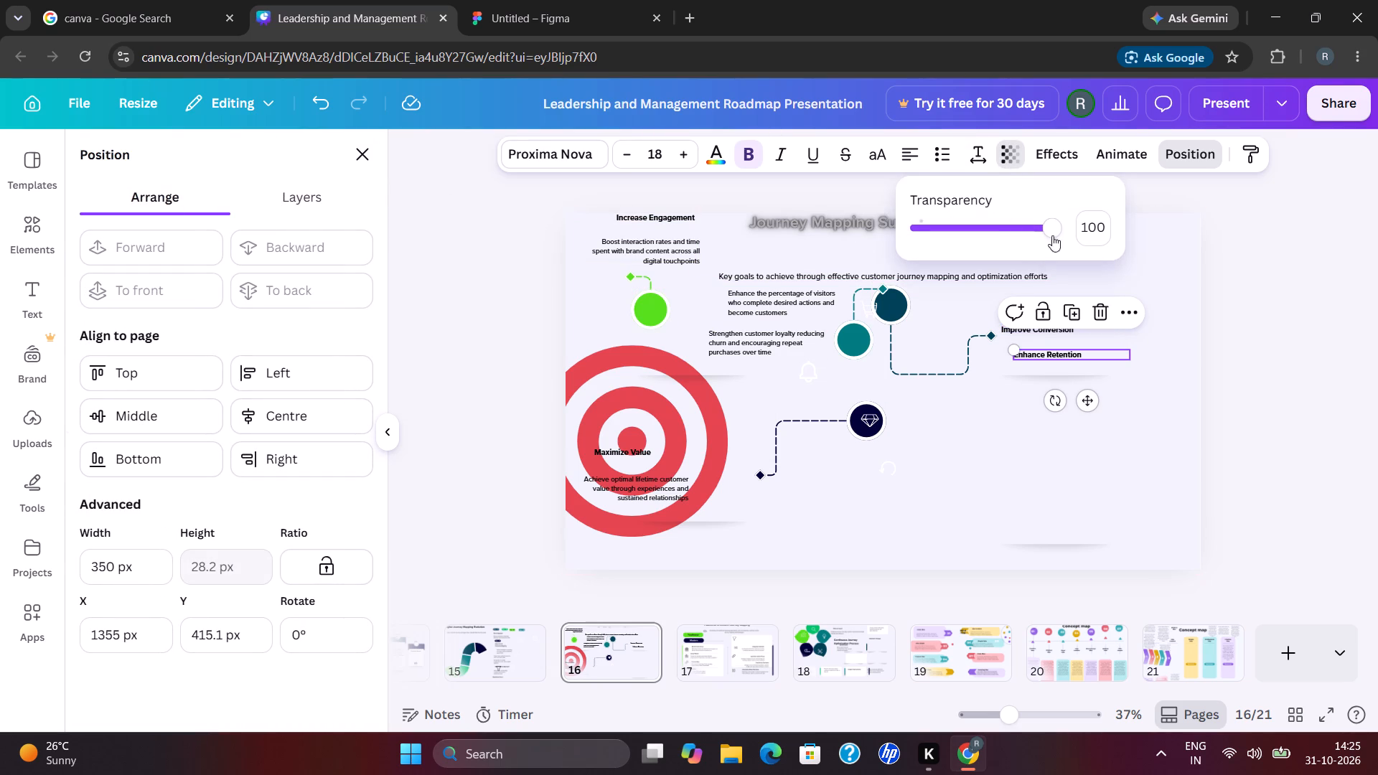
left_click_drag(1054, 230, 853, 257)
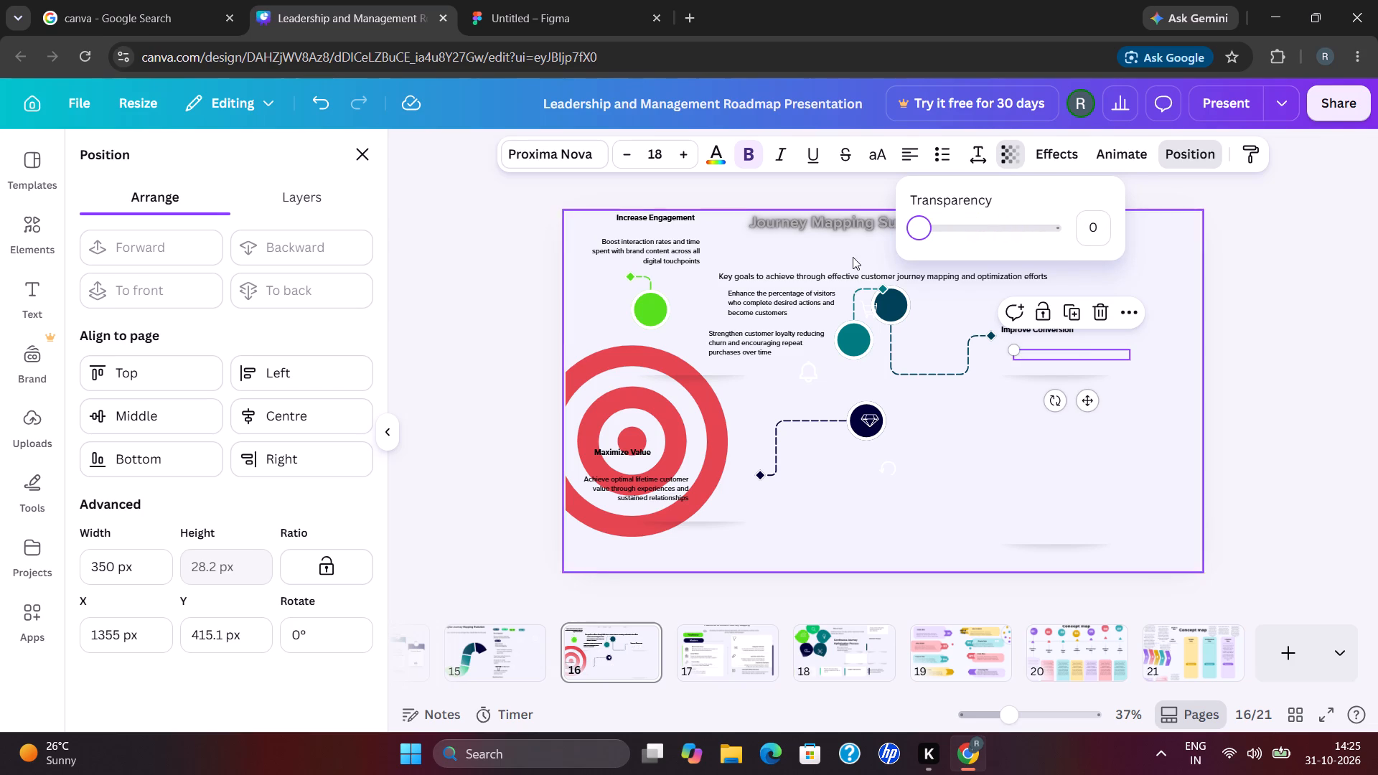
Set the transparency of the Enhance Retention heading to 23.
left_click(1018, 438)
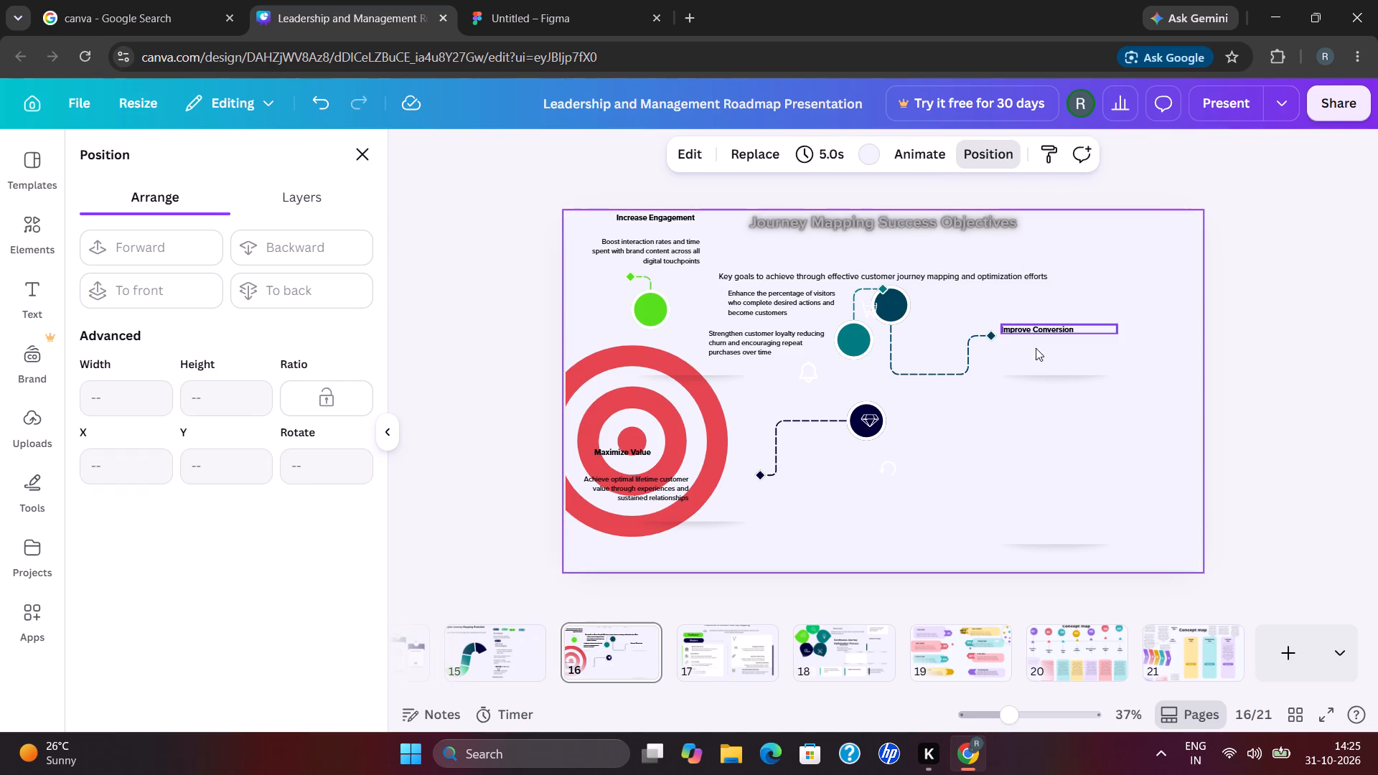
left_click(1031, 354)
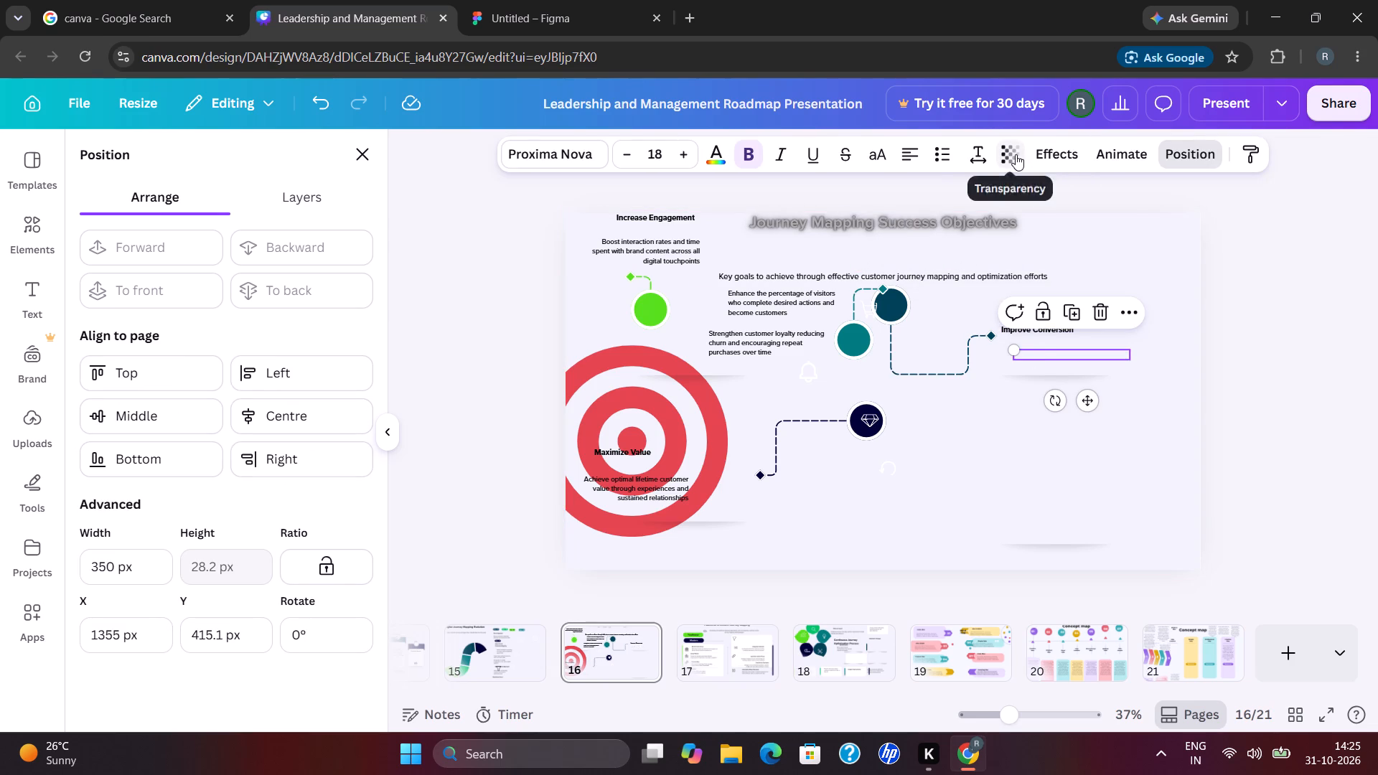
left_click(1016, 154)
left_click_drag(955, 236, 981, 233)
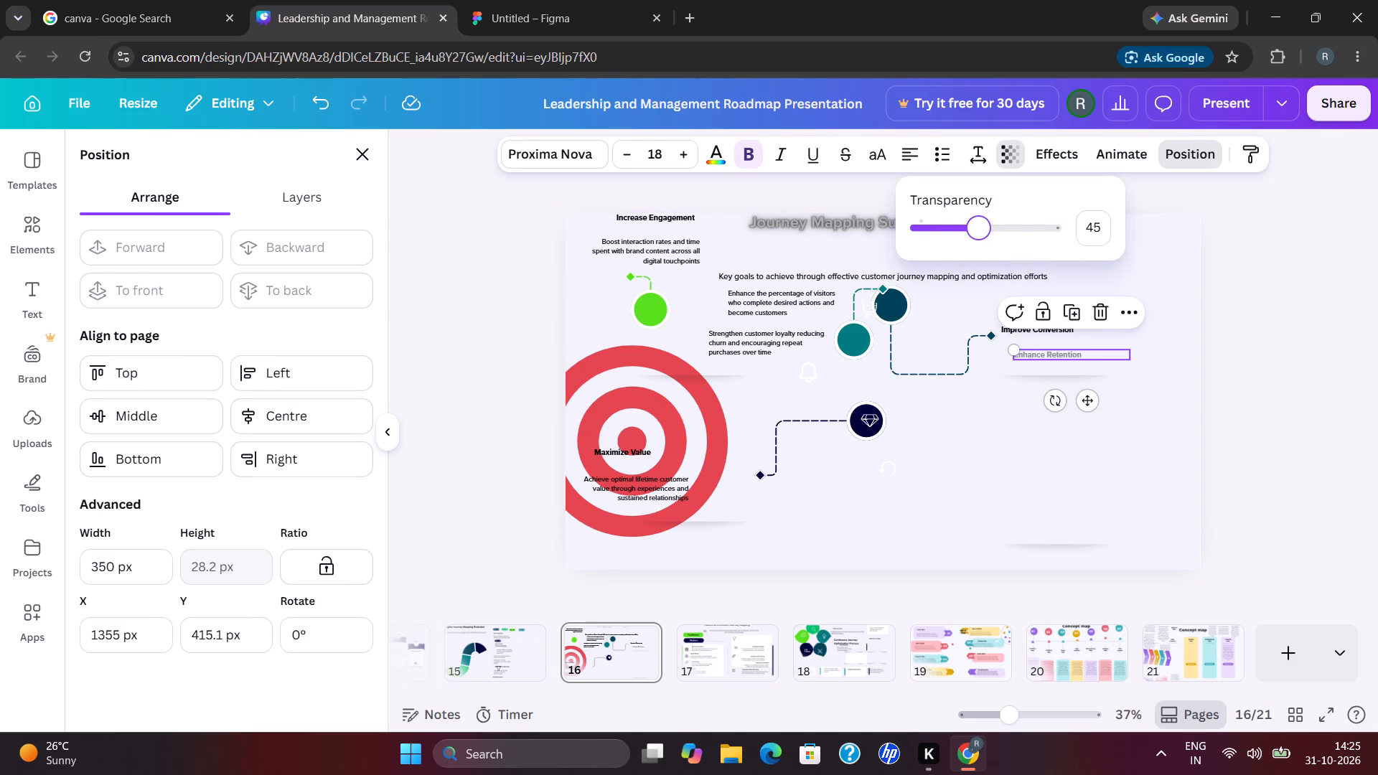
left_click_drag(981, 233, 949, 249)
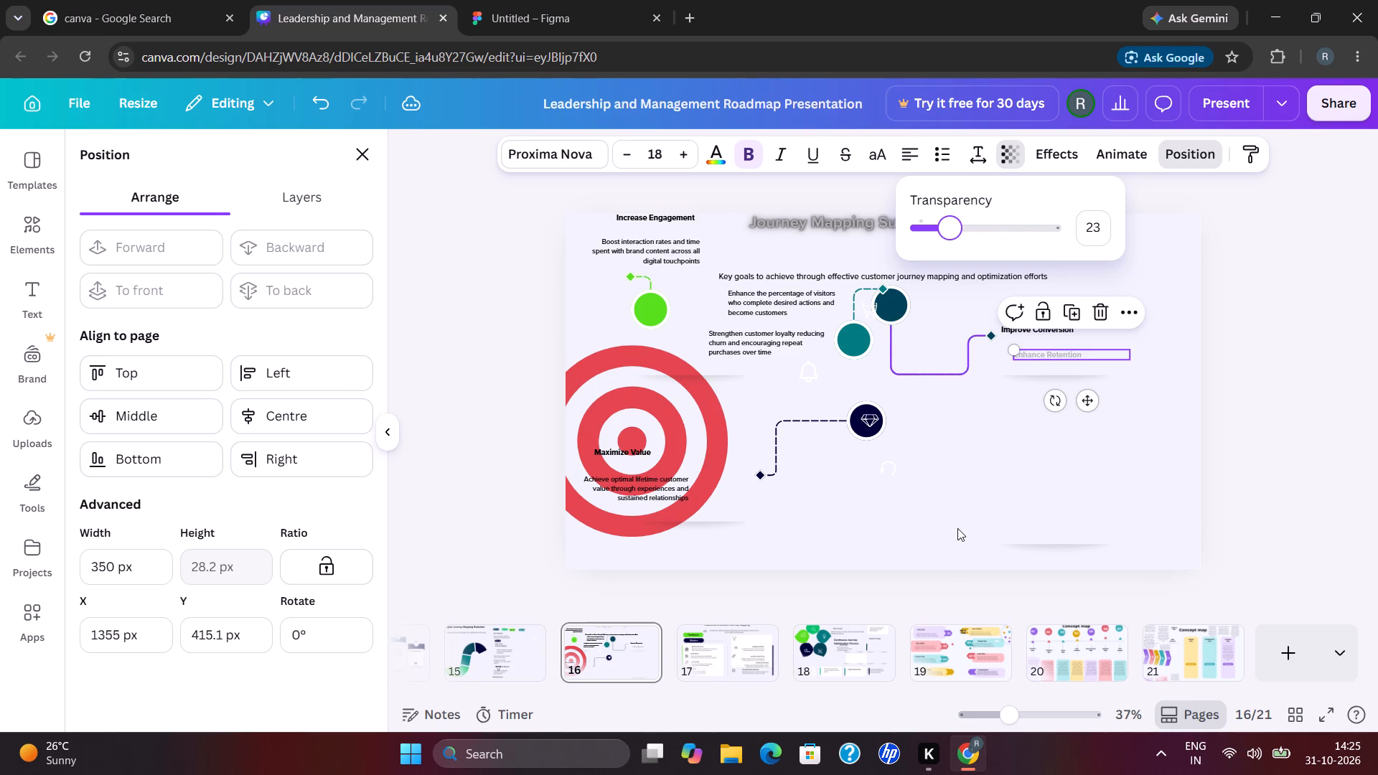
left_click(958, 527)
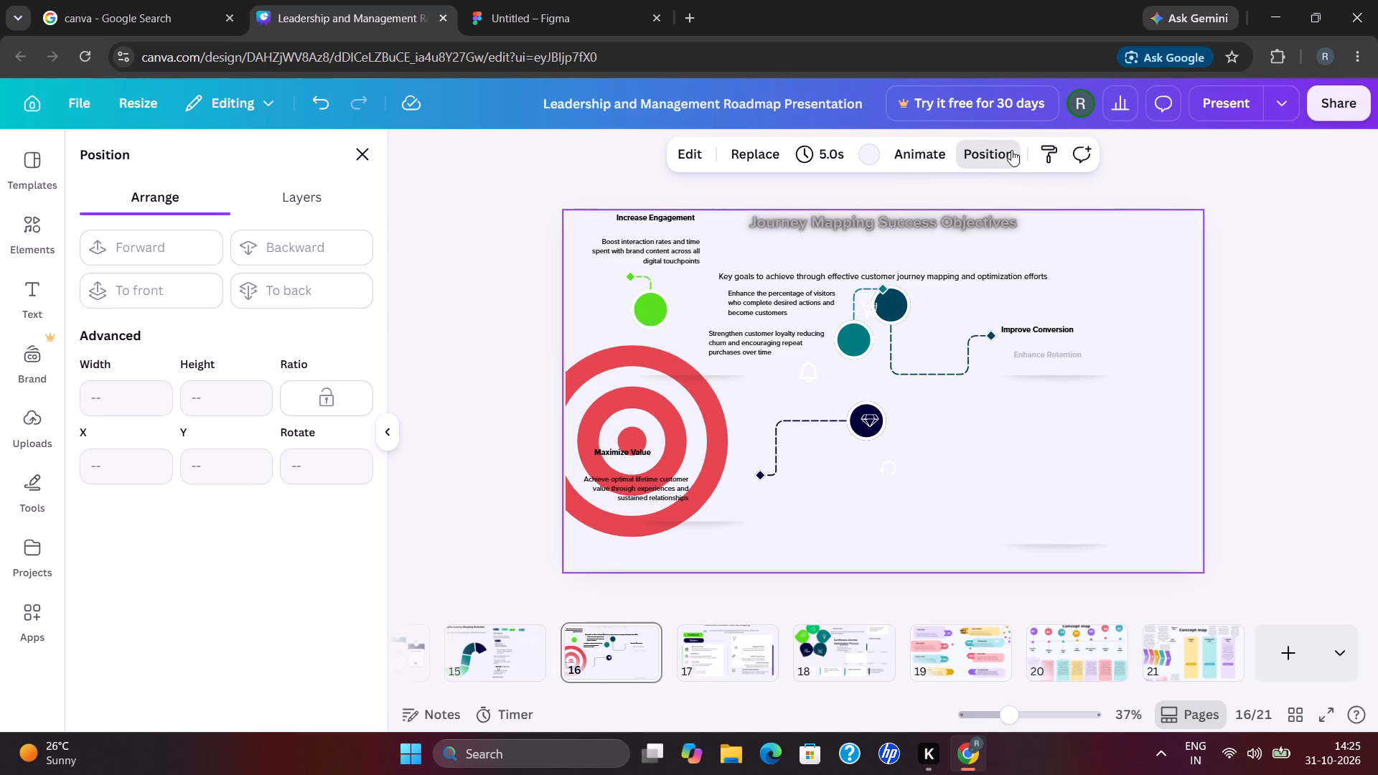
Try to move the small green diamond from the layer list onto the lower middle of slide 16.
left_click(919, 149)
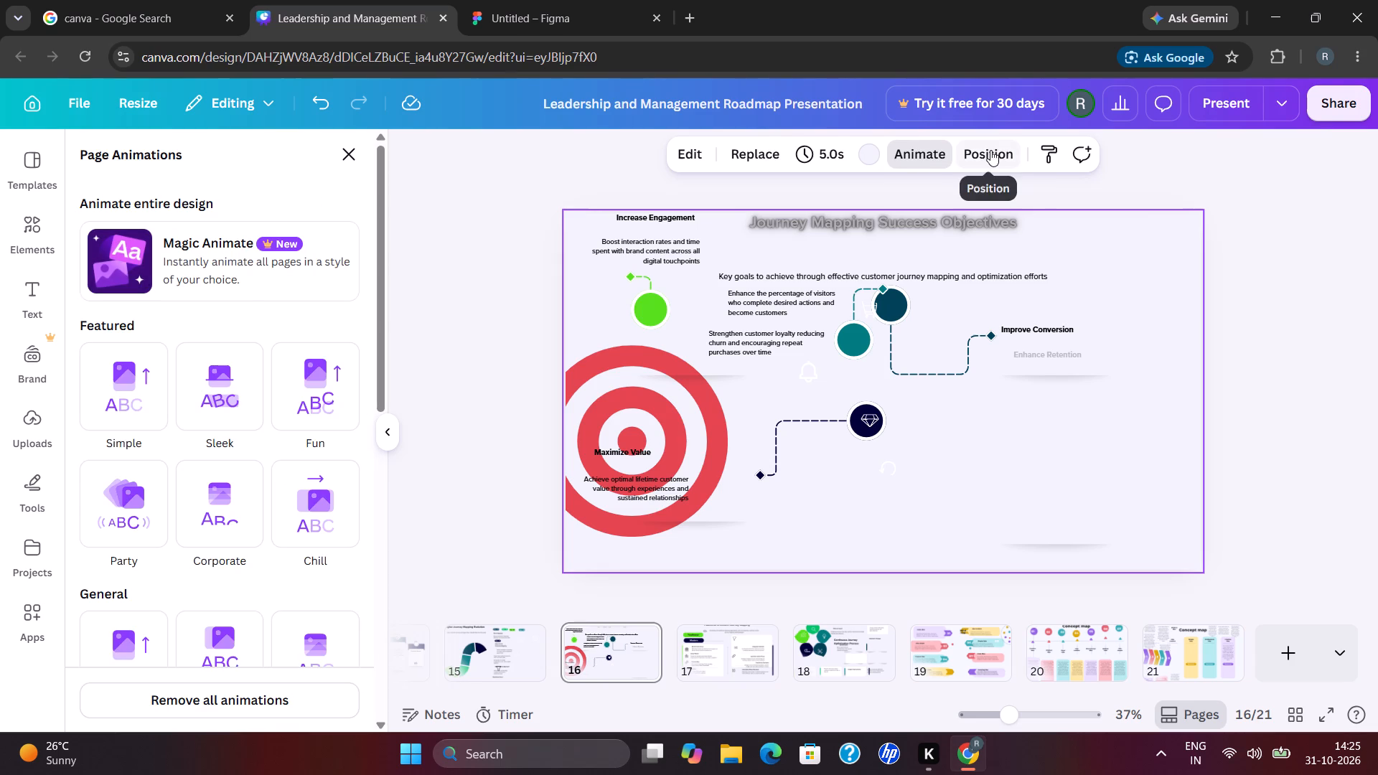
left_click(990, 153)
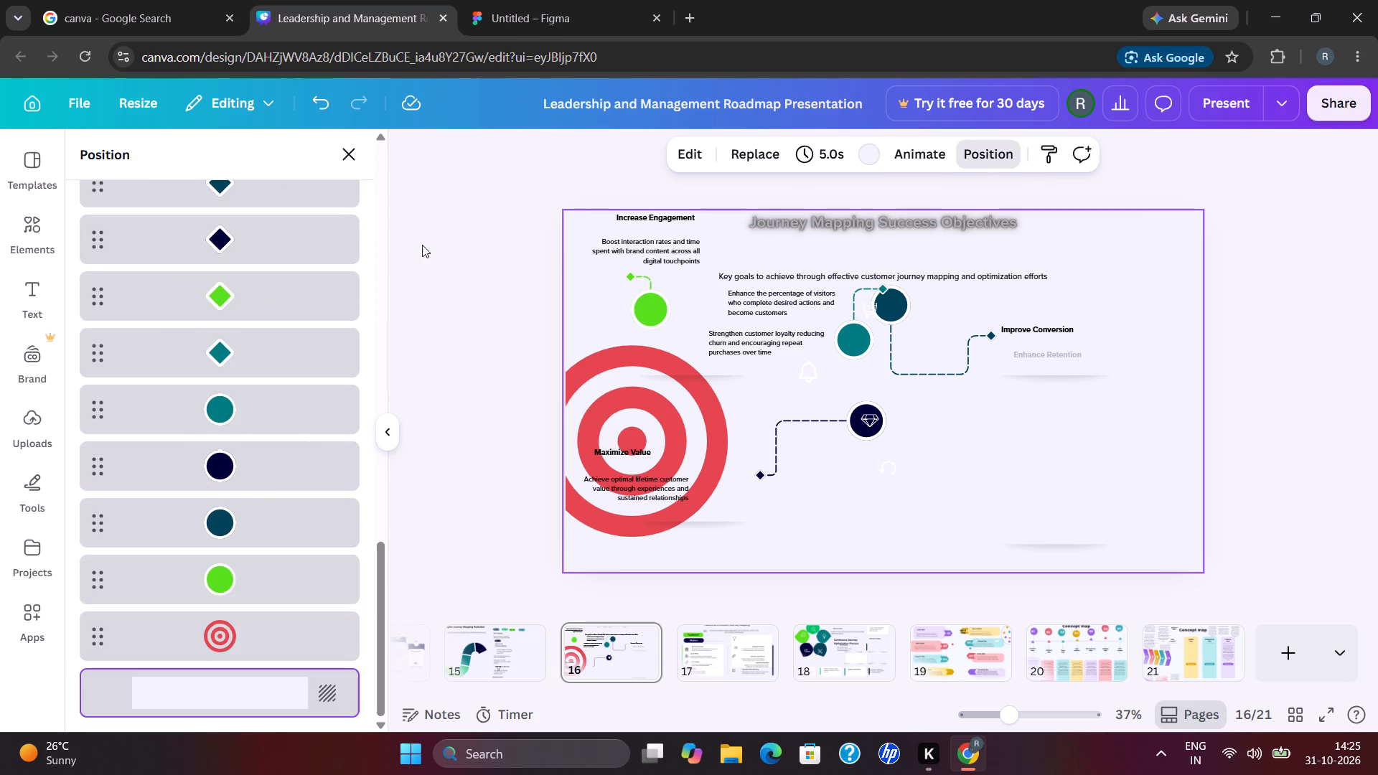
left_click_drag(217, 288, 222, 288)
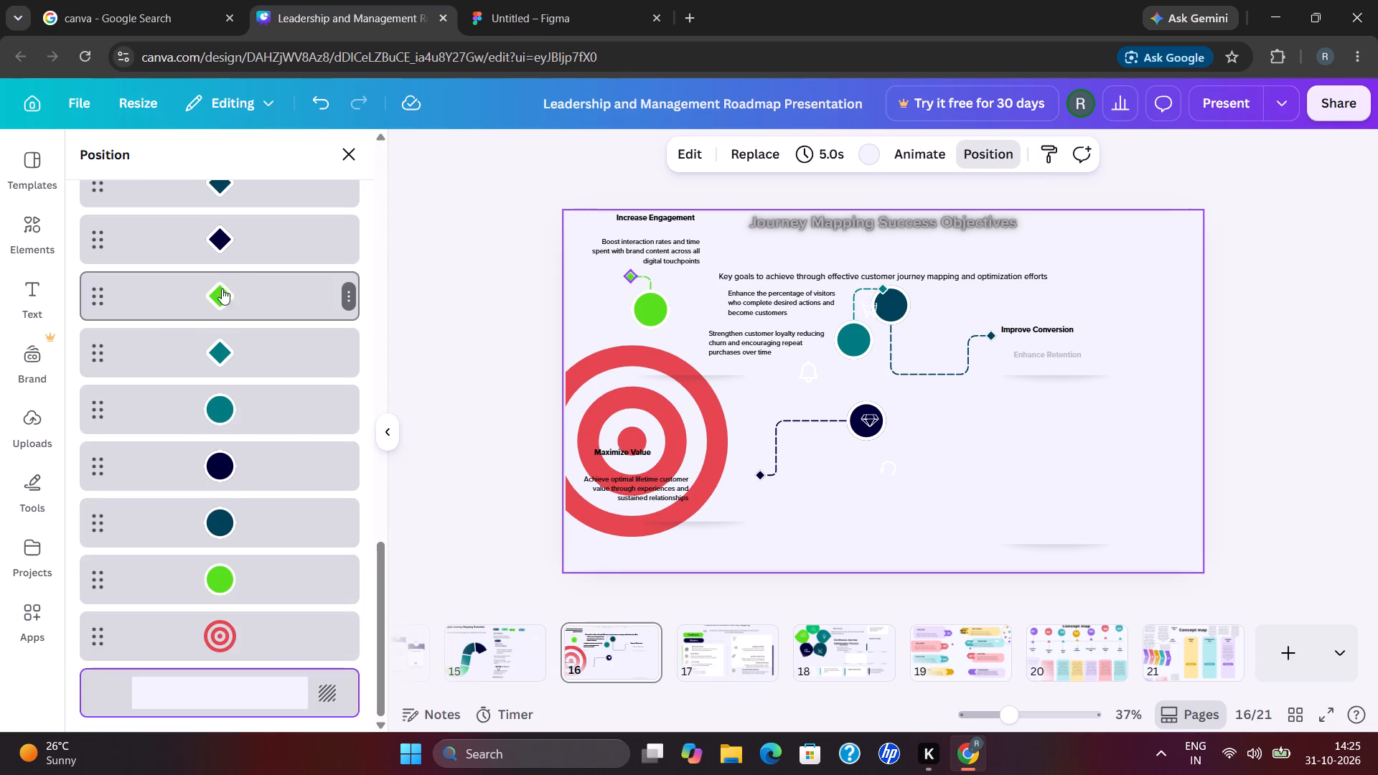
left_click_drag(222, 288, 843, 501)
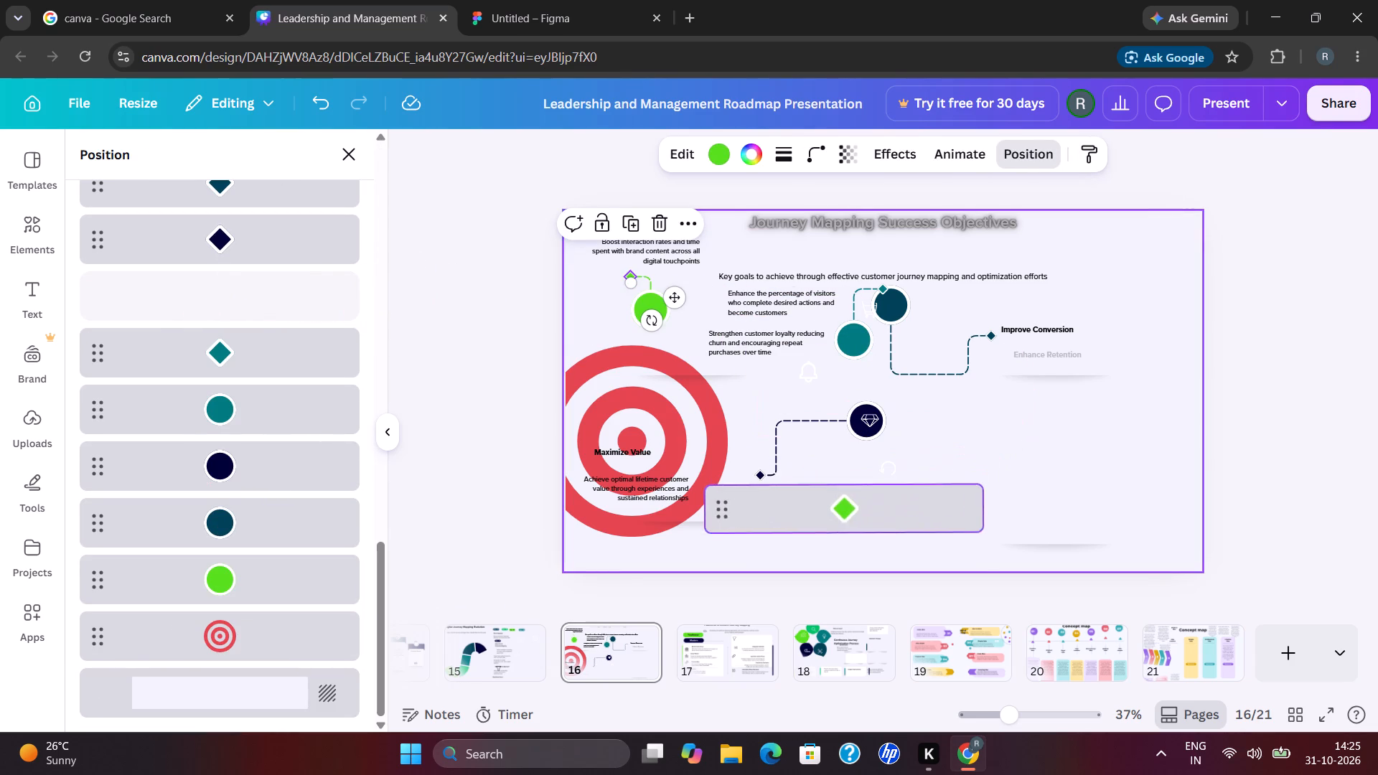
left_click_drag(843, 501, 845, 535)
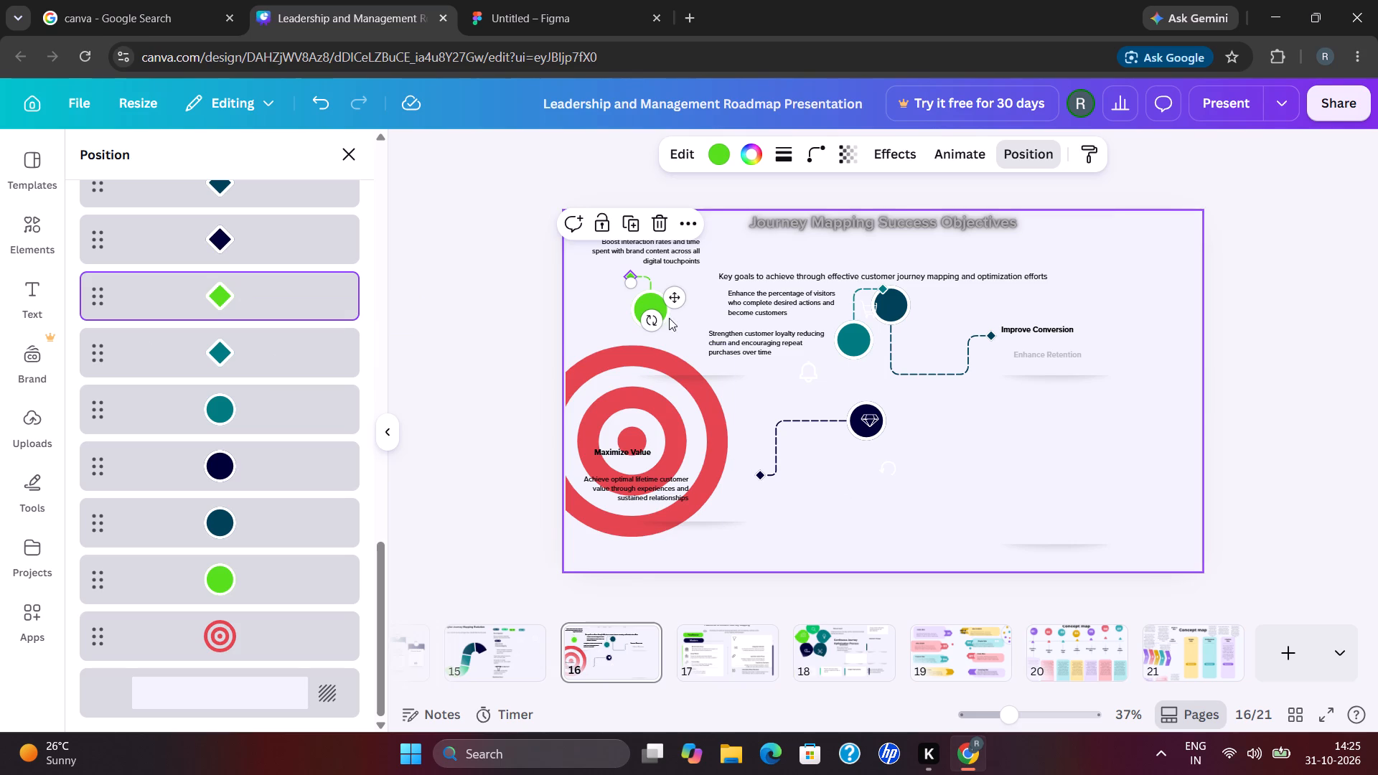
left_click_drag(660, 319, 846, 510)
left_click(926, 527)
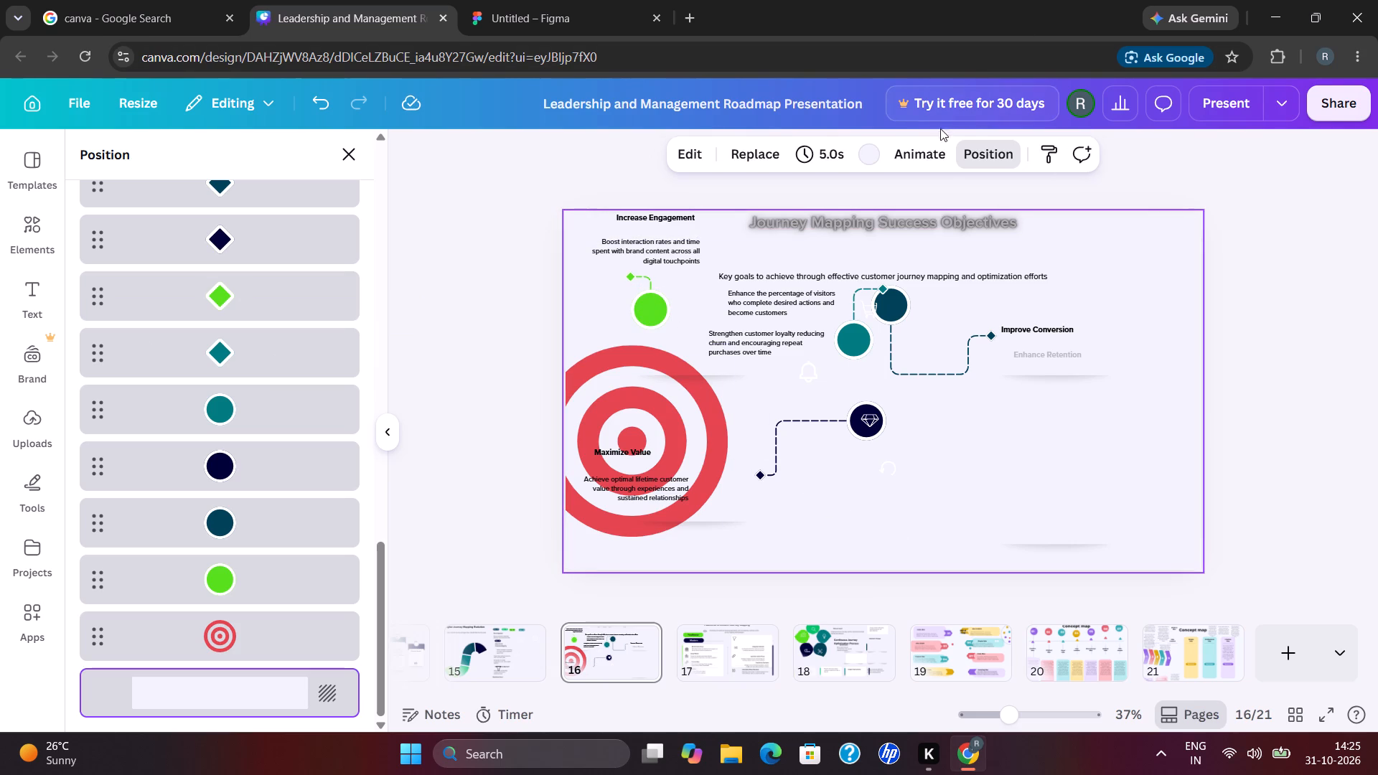
Examine slide 16's layer list, going from the background back up to the text layers.
left_click(917, 151)
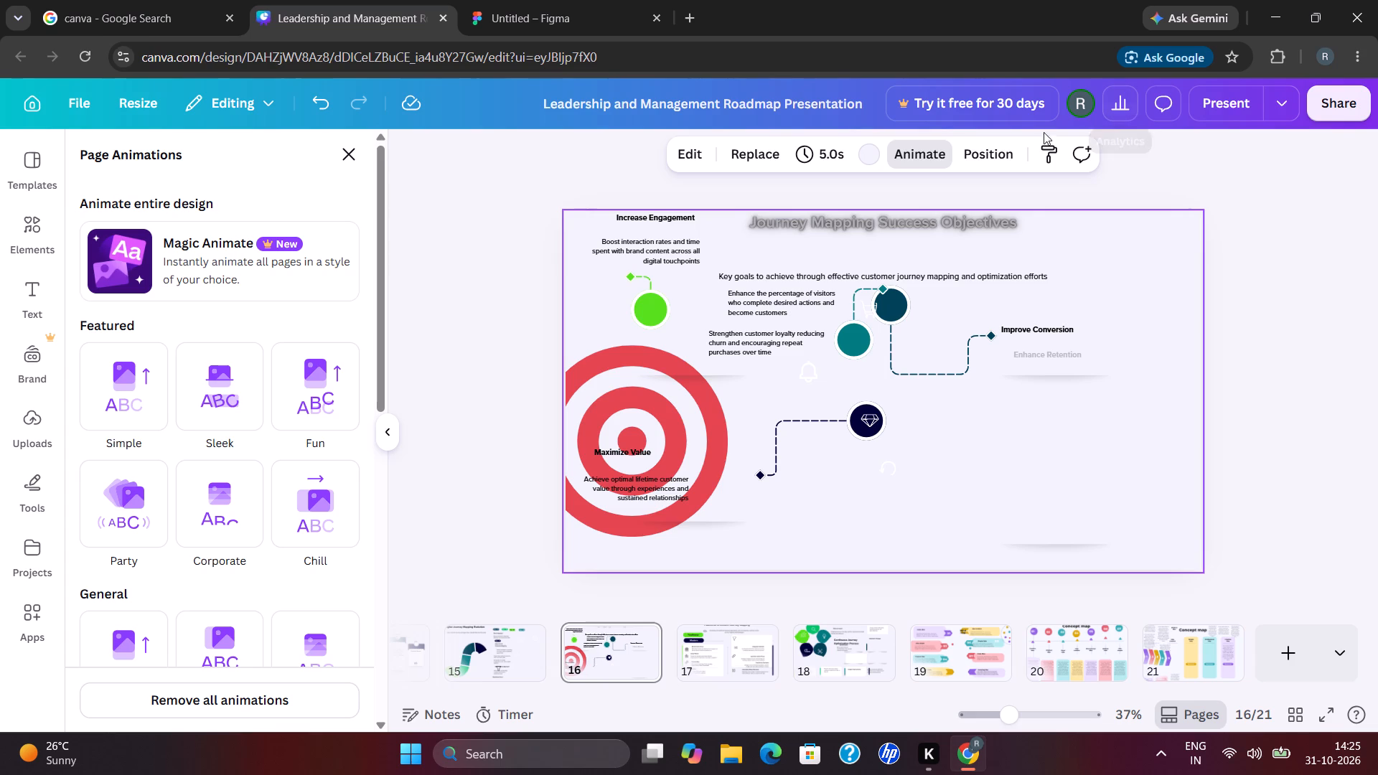
left_click(1000, 156)
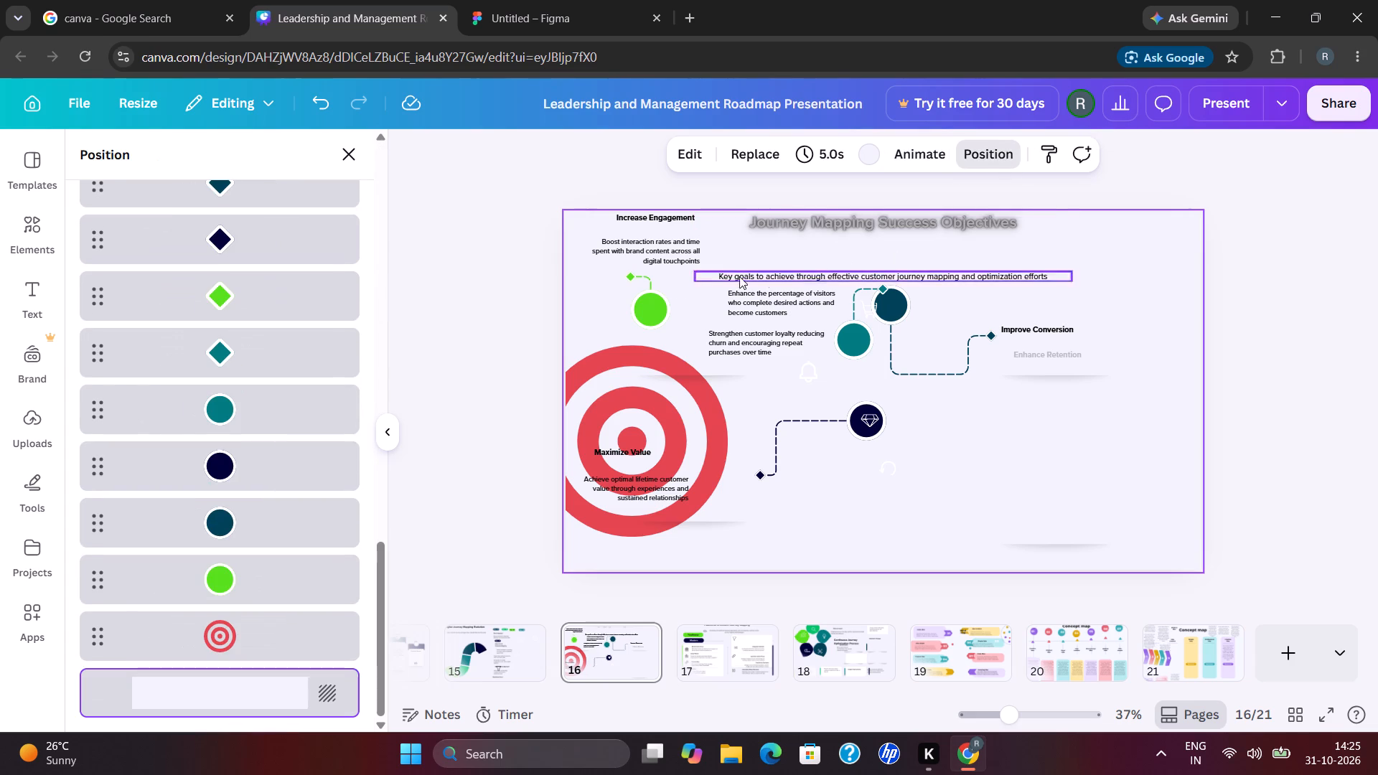
scroll(224, 357, "up", 7)
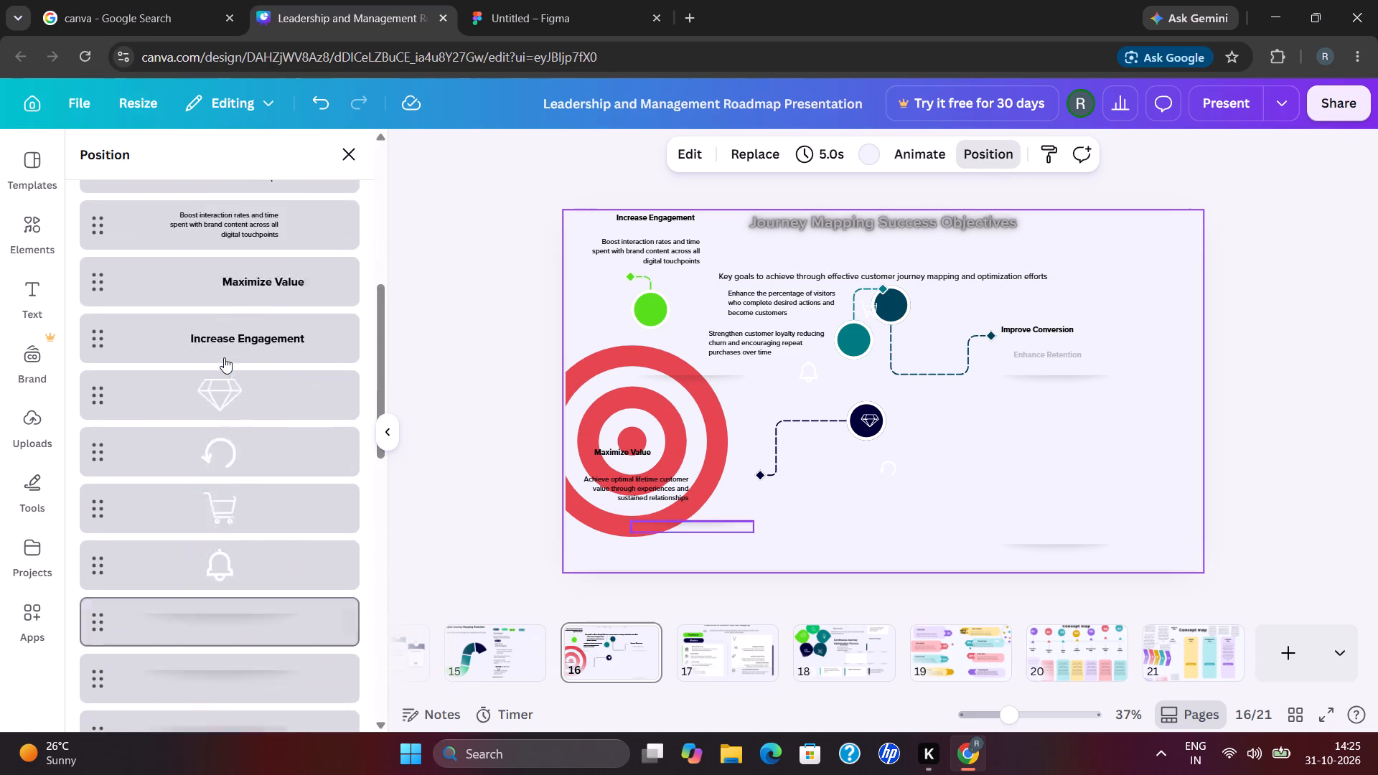
scroll(224, 357, "up", 3)
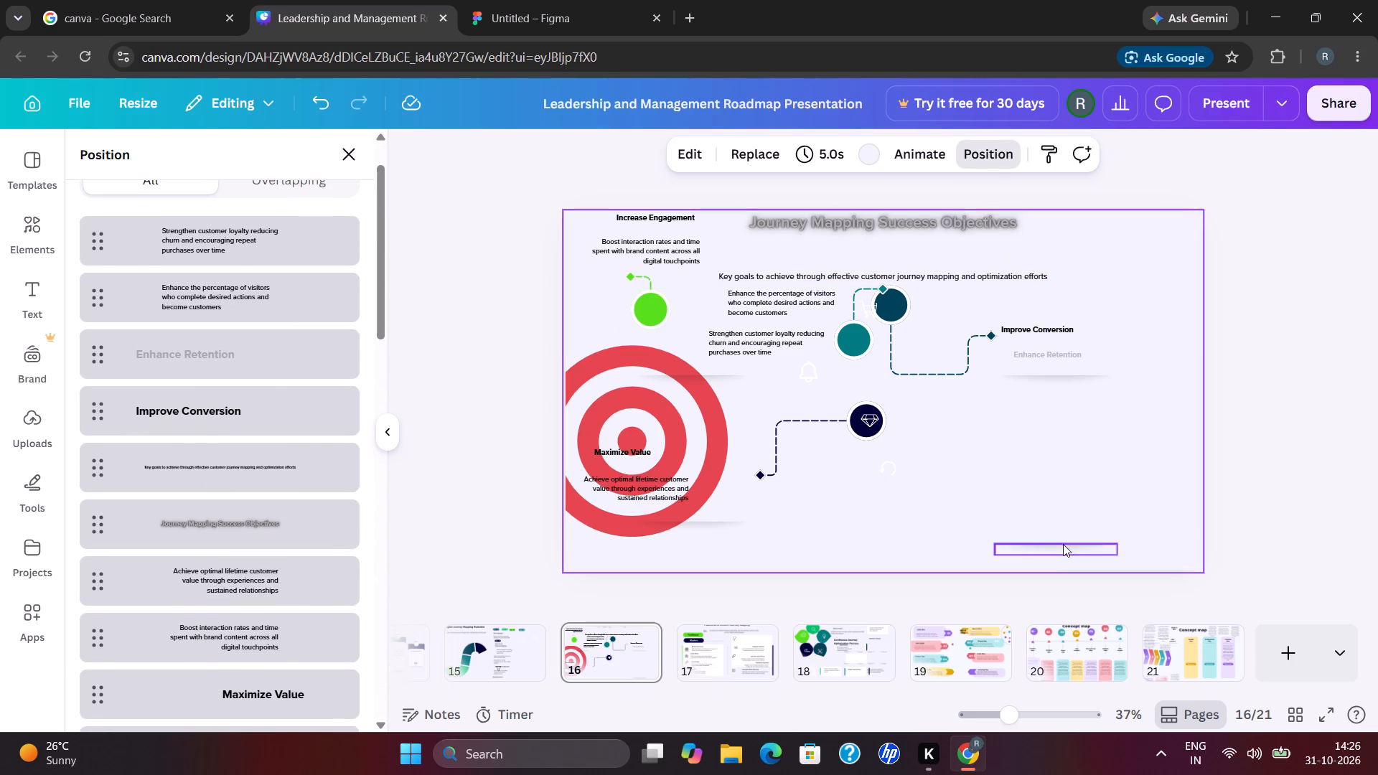
left_click_drag(1006, 354, 1006, 357)
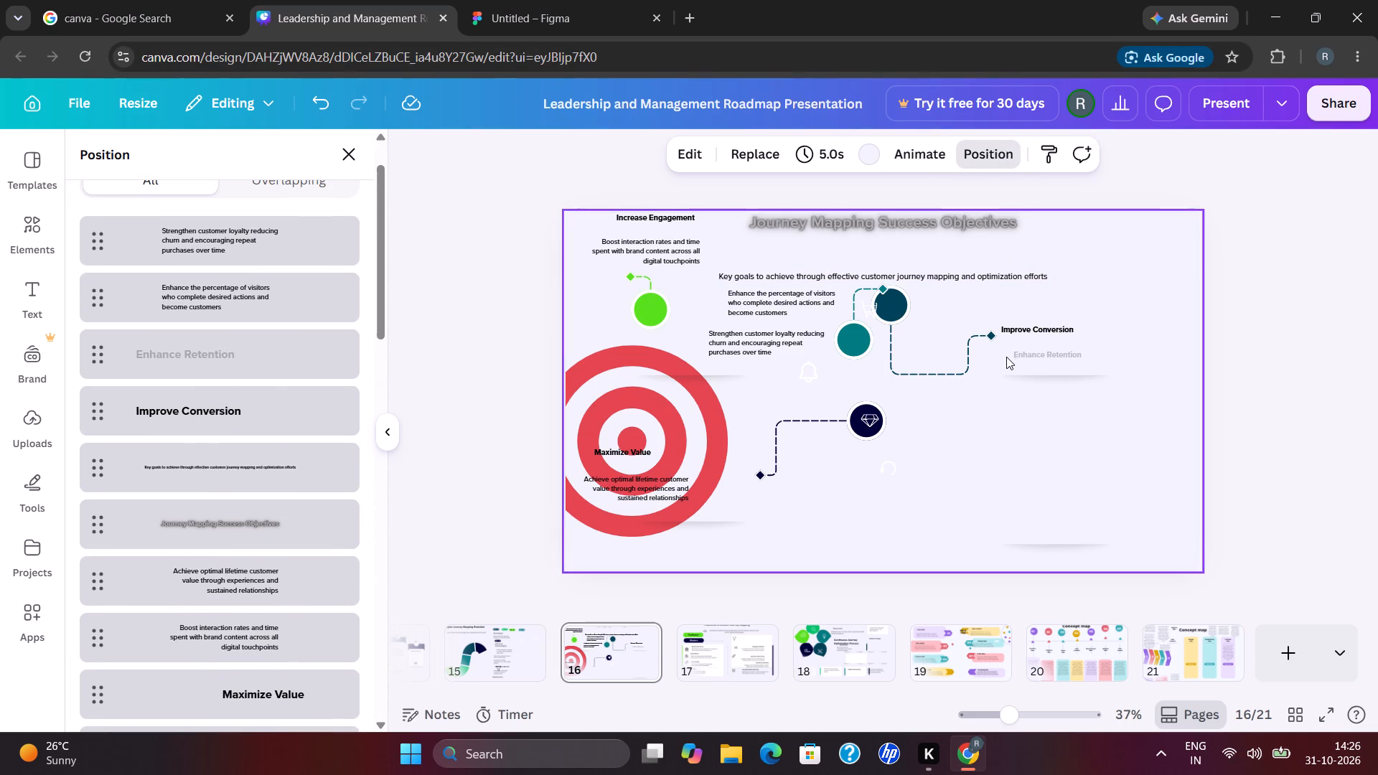
left_click_drag(1006, 357, 1002, 431)
Move the visitor percentage paragraph to the slide's bottom centre and place the green circle just beside it.
left_click_drag(771, 310, 751, 555)
left_click_drag(652, 309, 845, 549)
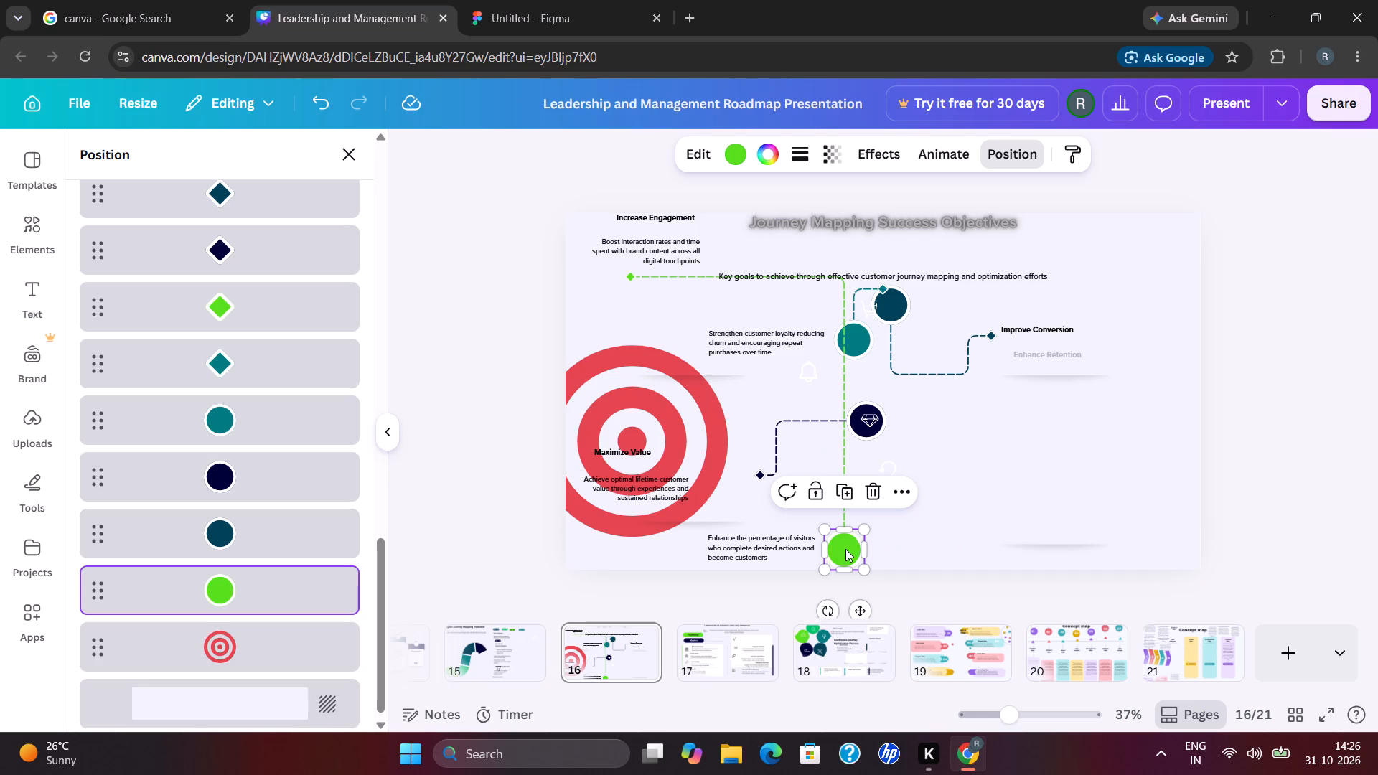
Move the customer loyalty paragraph below the Boost interaction rates paragraph, above the red target.
left_click_drag(778, 339, 646, 294)
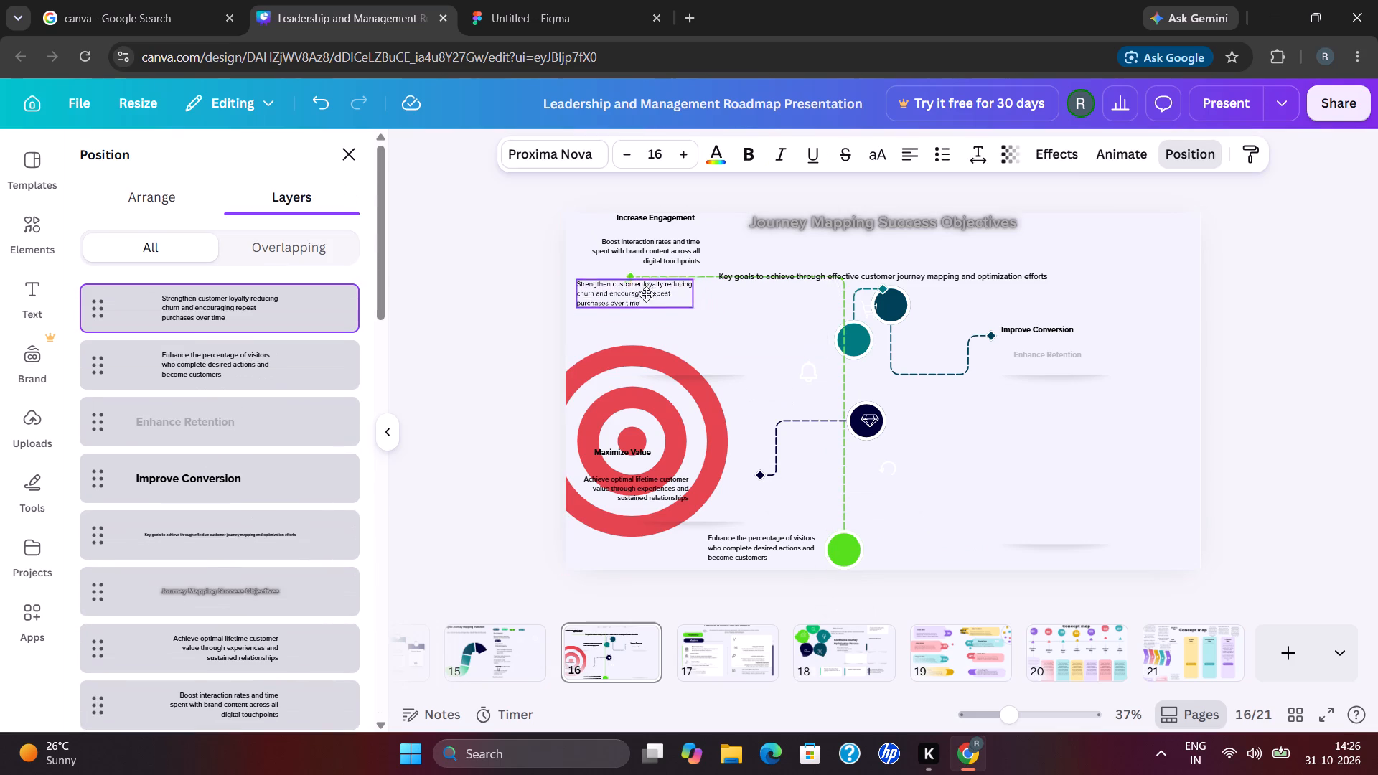
left_click_drag(646, 294, 645, 303)
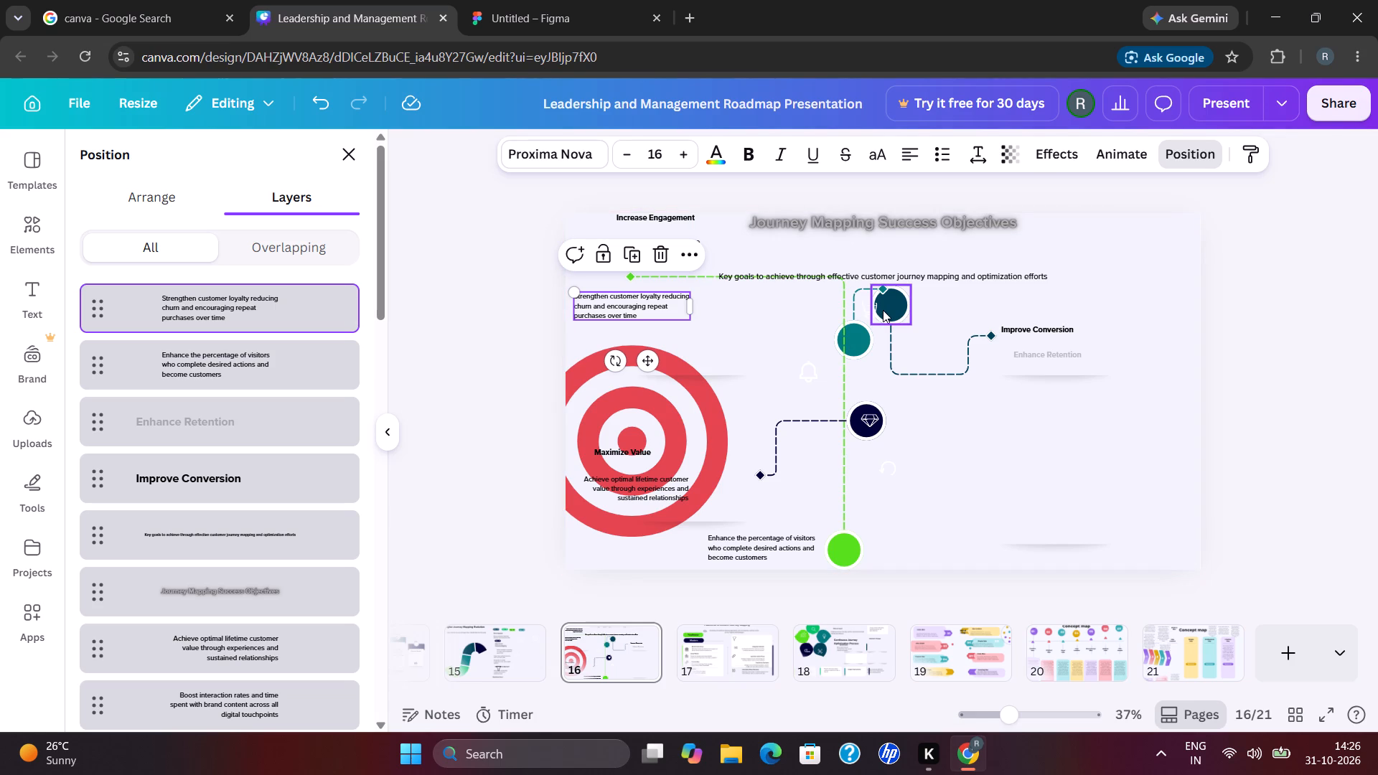
Move the dark blue-teal circle down the slide, just above and beside the navy circle with the gem icon.
left_click_drag(883, 310, 896, 352)
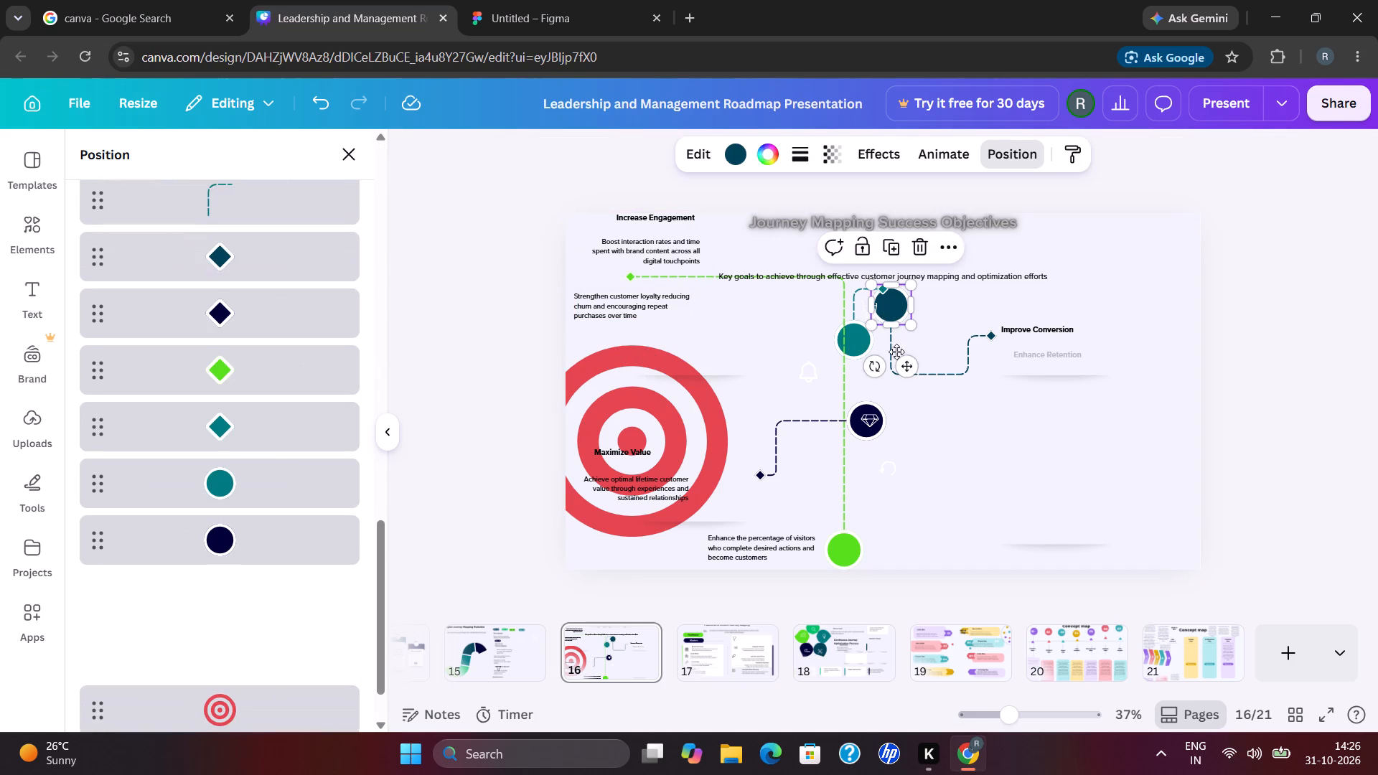
left_click_drag(896, 352, 906, 398)
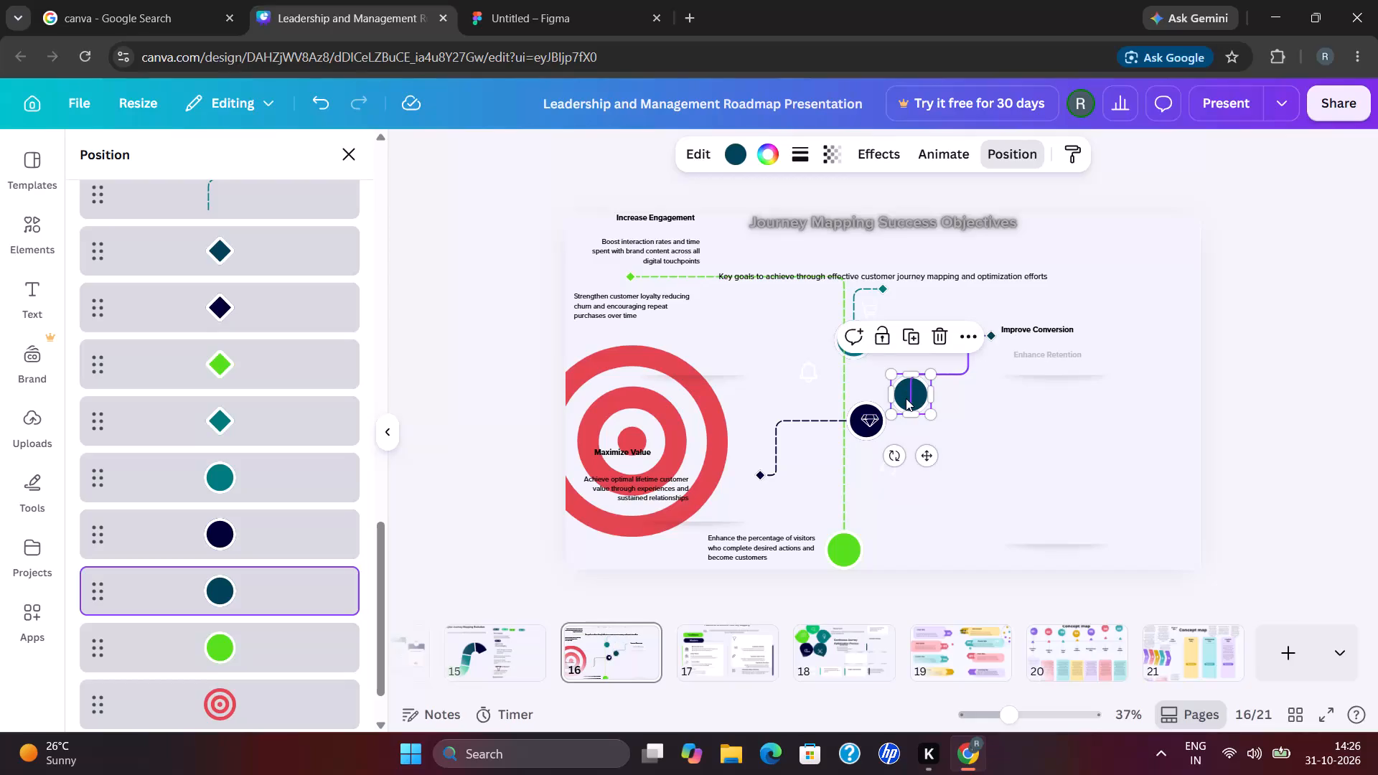
left_click(995, 421)
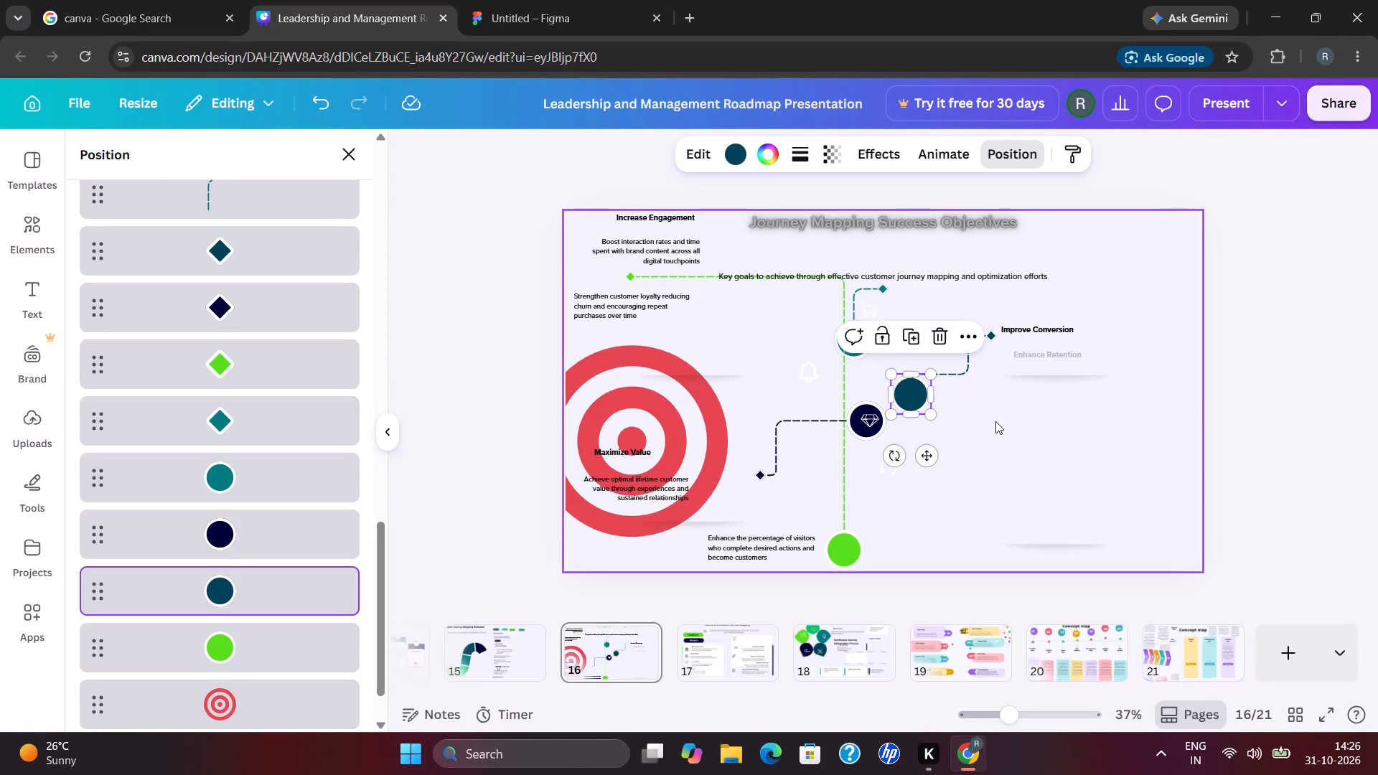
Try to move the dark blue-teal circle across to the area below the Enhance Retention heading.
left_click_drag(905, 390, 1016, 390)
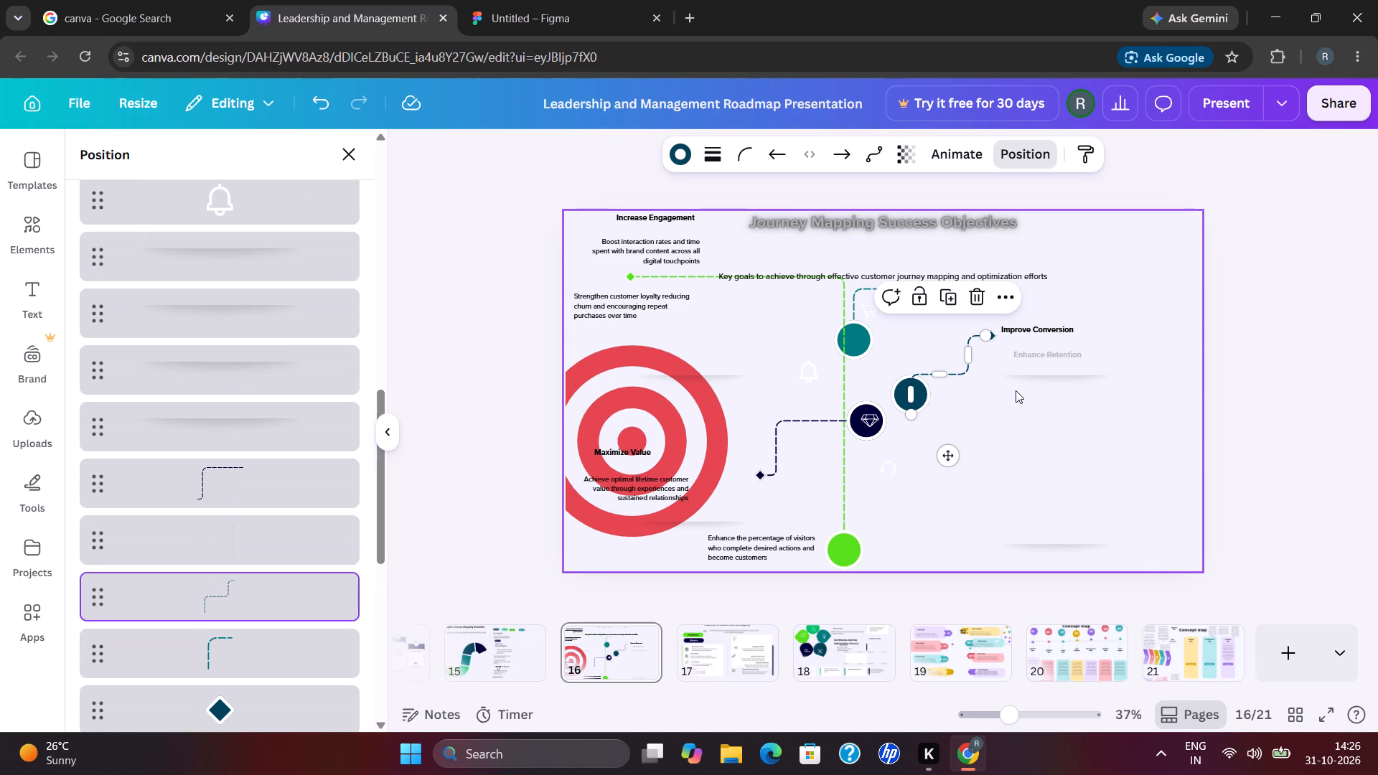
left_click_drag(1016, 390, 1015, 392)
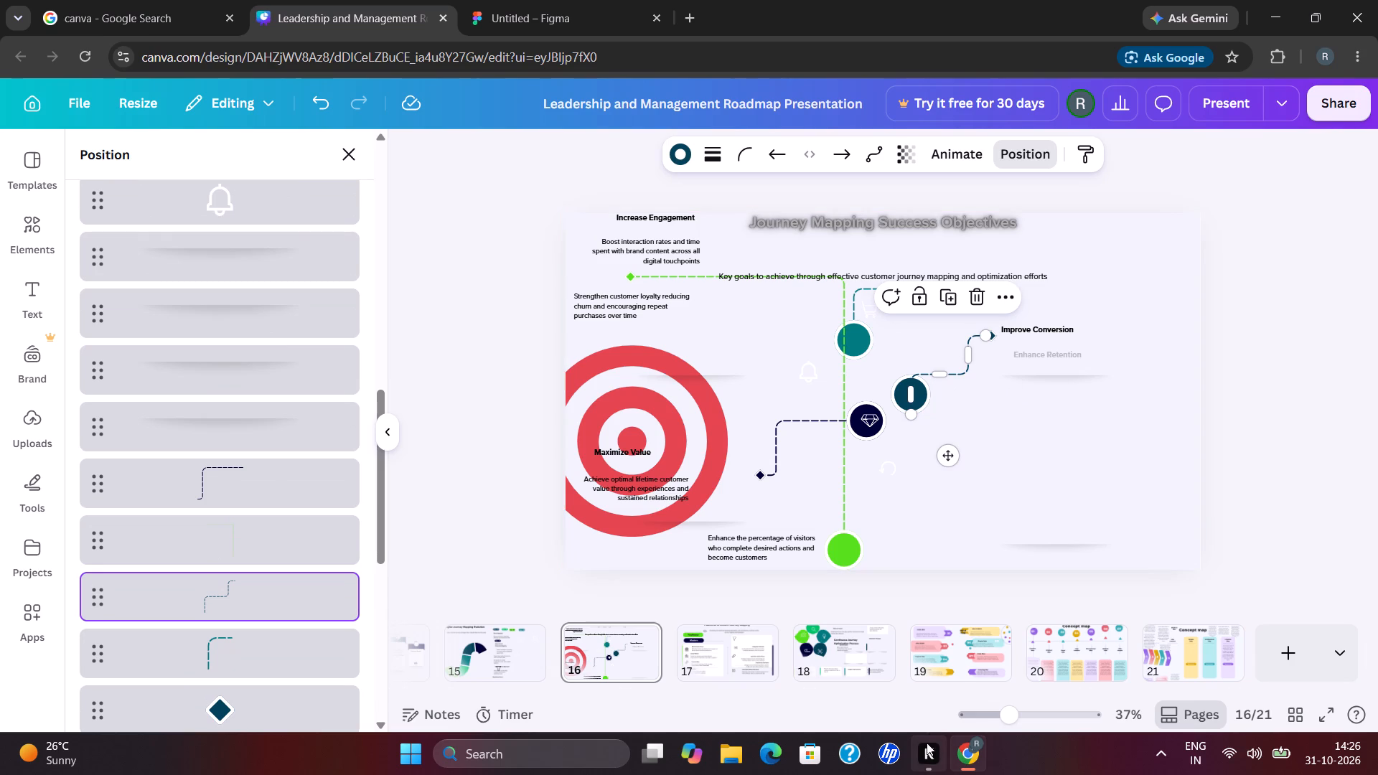